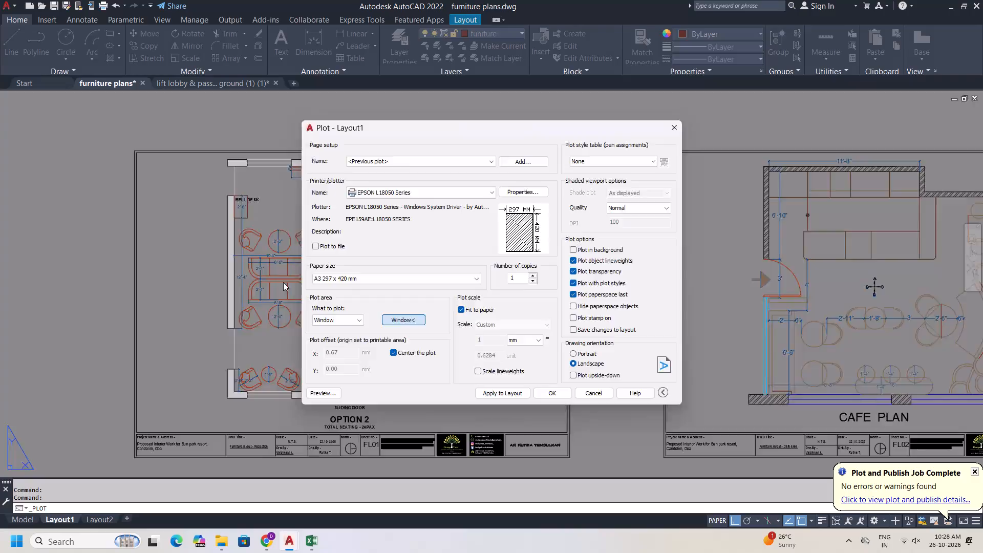
# Plot the OPTION 2 reception furniture sheet FL01 using a window around its border, previewing it before printing.
pyautogui.click(129, 149)
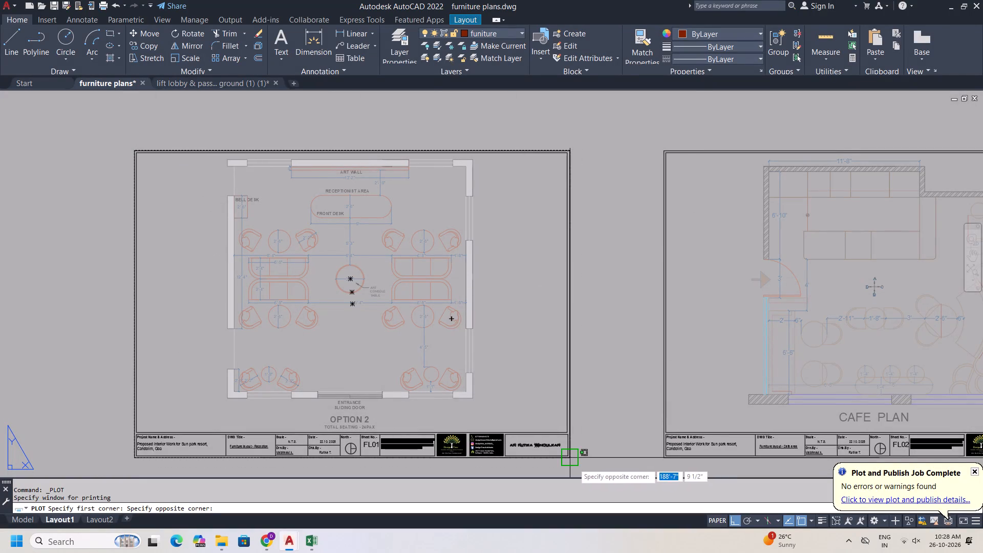
pyautogui.click(573, 463)
pyautogui.click(333, 392)
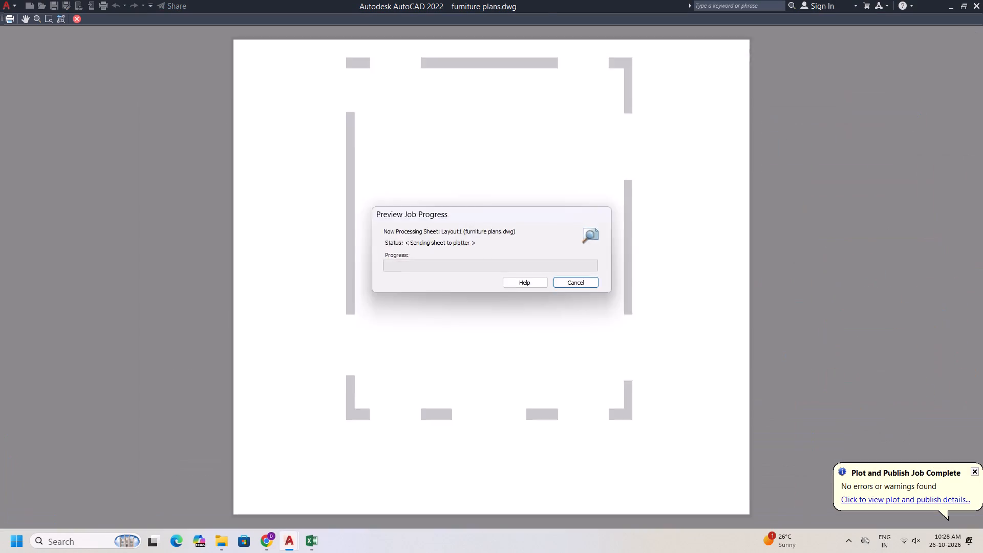
pyautogui.moveTo(563, 348); pyautogui.dragTo(643, 221)
pyautogui.moveTo(512, 251); pyautogui.dragTo(572, 206)
pyautogui.press('Return')
pyautogui.press('Return')
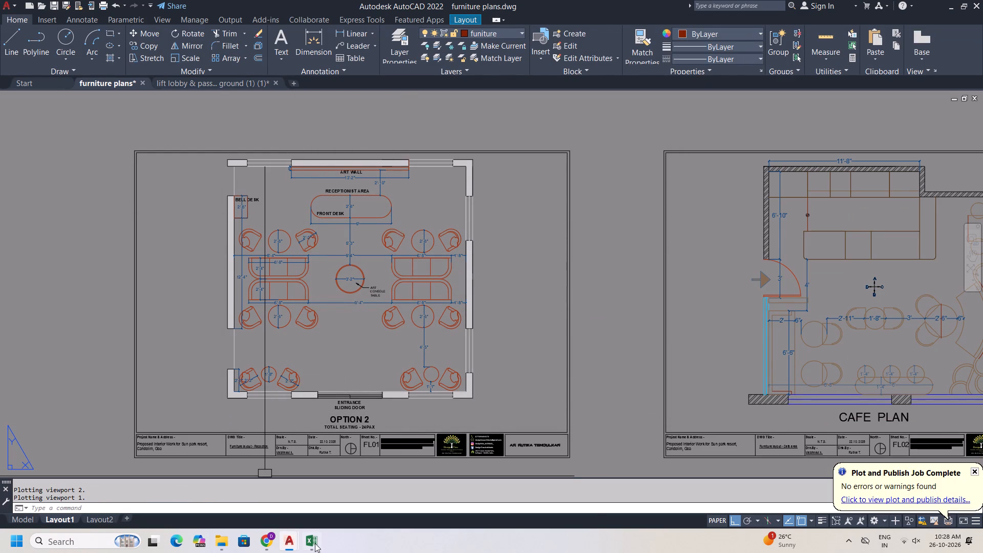
# Switch to the Excel sourcing BOQ and examine the Furniture sheet's items and specifications, from the bar through the guest rooms and Royal.
pyautogui.click(313, 542)
pyautogui.scroll(-4, 102, 343)
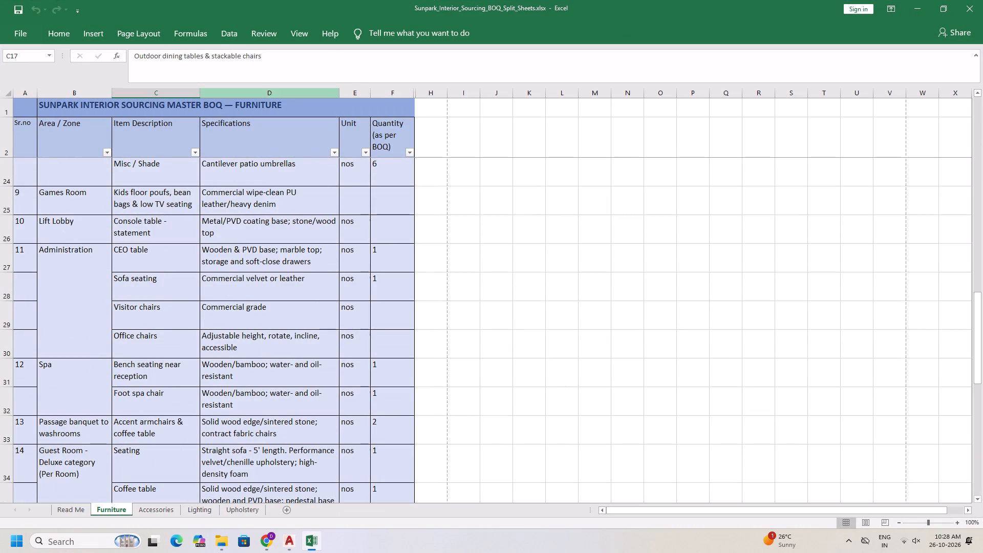
pyautogui.scroll(-10, 286, 298)
pyautogui.scroll(5, 95, 364)
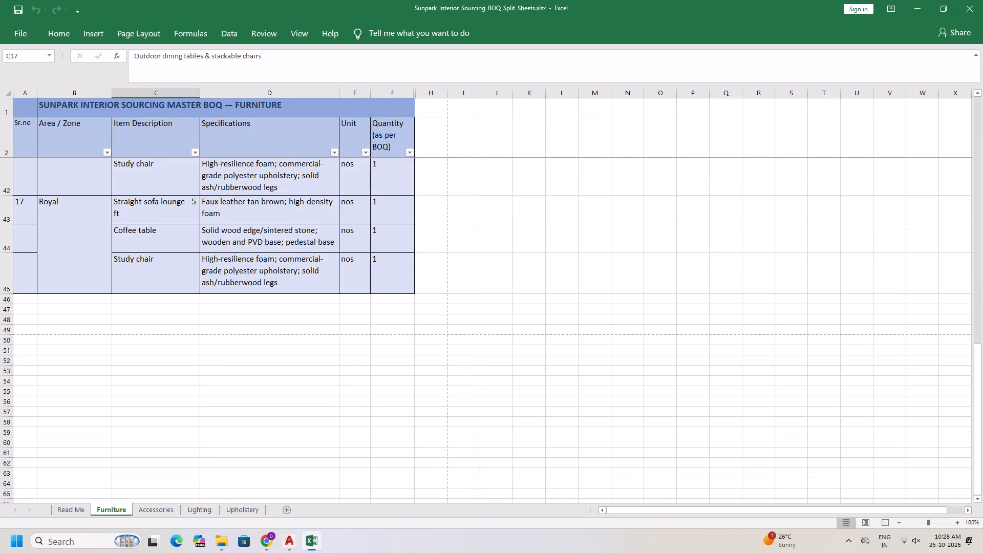
pyautogui.click(87, 327)
pyautogui.click(172, 308)
pyautogui.doubleClick(196, 304)
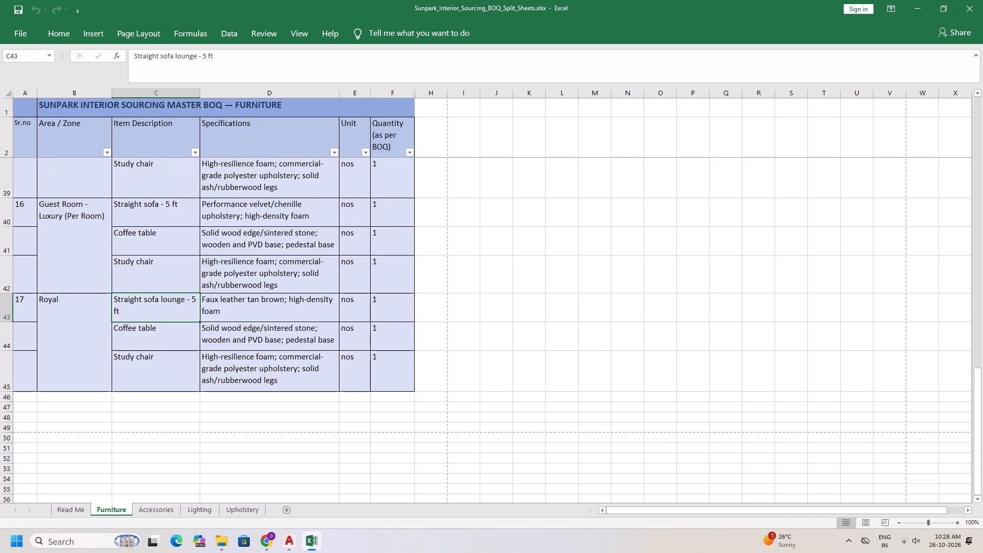
pyautogui.scroll(4, 150, 204)
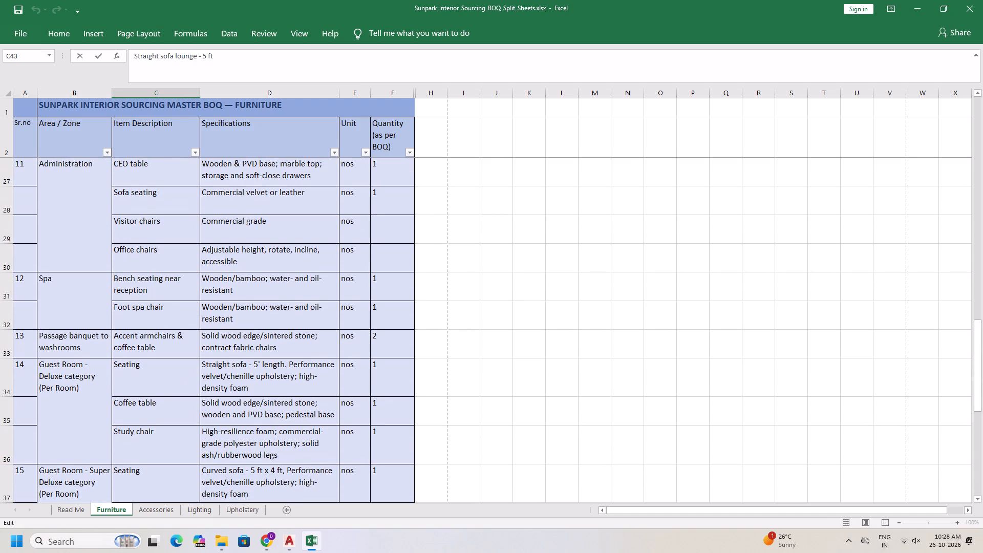
pyautogui.click(145, 364)
pyautogui.scroll(4, 141, 283)
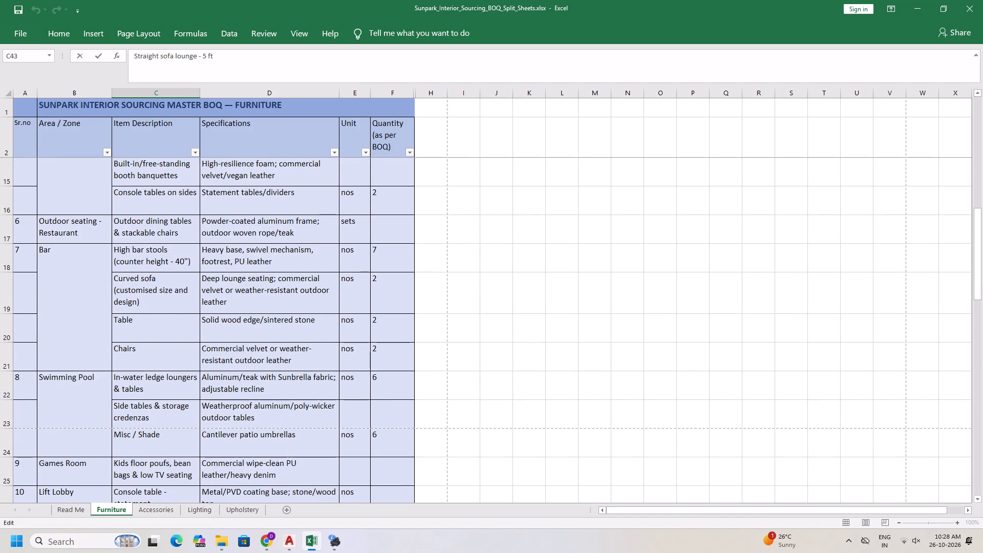
pyautogui.click(174, 288)
pyautogui.doubleClick(165, 303)
pyautogui.scroll(-1, 165, 307)
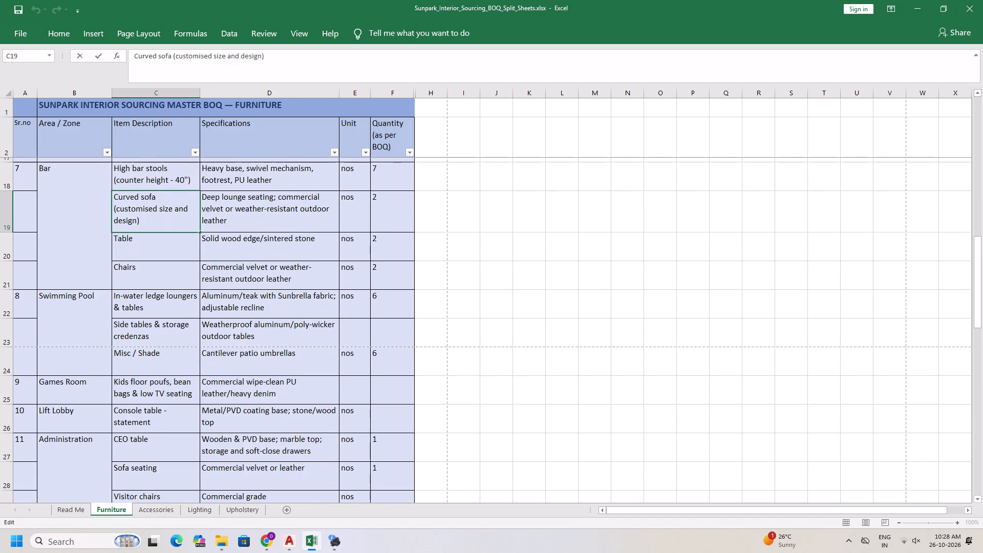
pyautogui.scroll(-1, 163, 312)
pyautogui.click(163, 294)
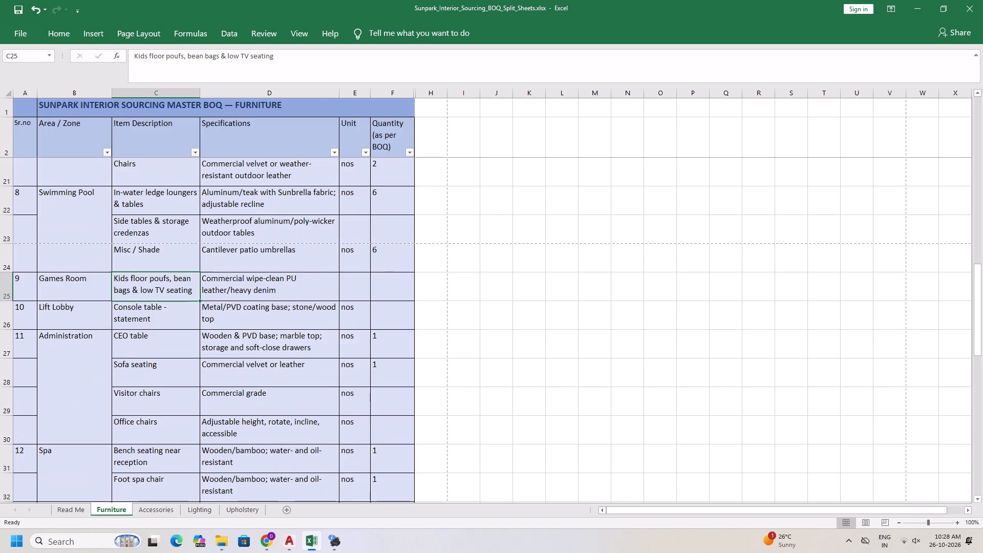
pyautogui.scroll(-6, 161, 360)
pyautogui.scroll(1, 161, 360)
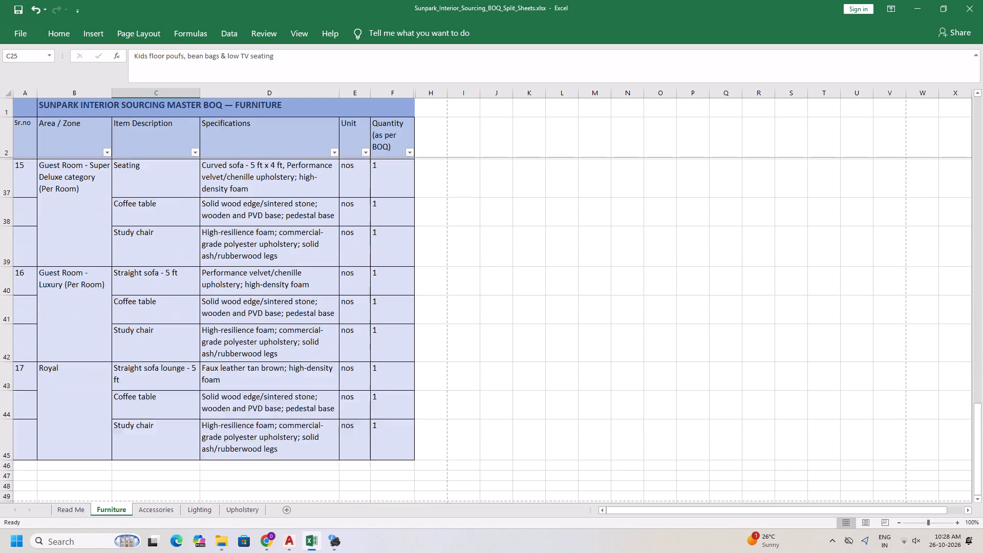
pyautogui.scroll(1, 161, 360)
pyautogui.click(152, 201)
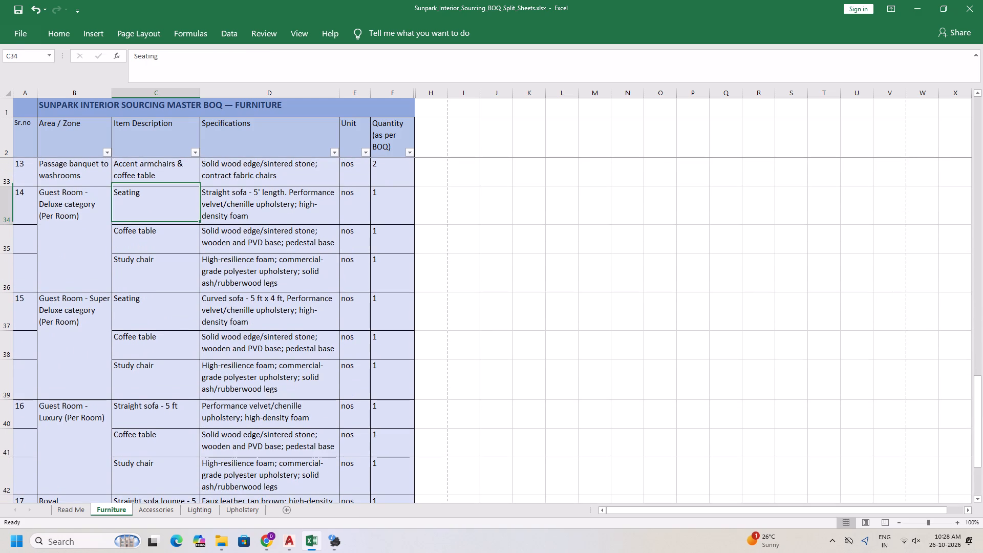
# Copy the text "Curved sofa - 5 ft x 4 ft" from the Guest Room - Super Deluxe seating specification.
pyautogui.click(253, 318)
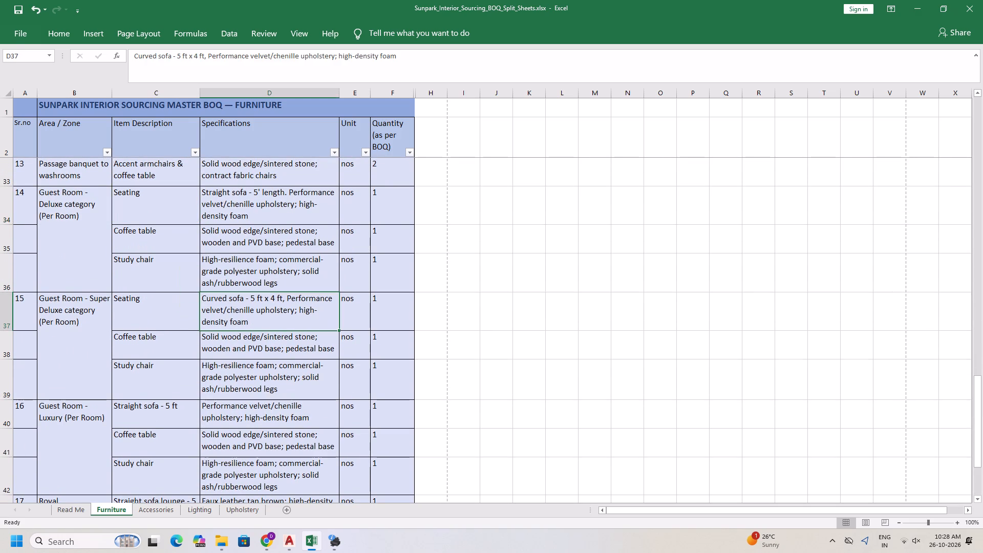
pyautogui.doubleClick(246, 306)
pyautogui.moveTo(282, 297); pyautogui.dragTo(281, 297)
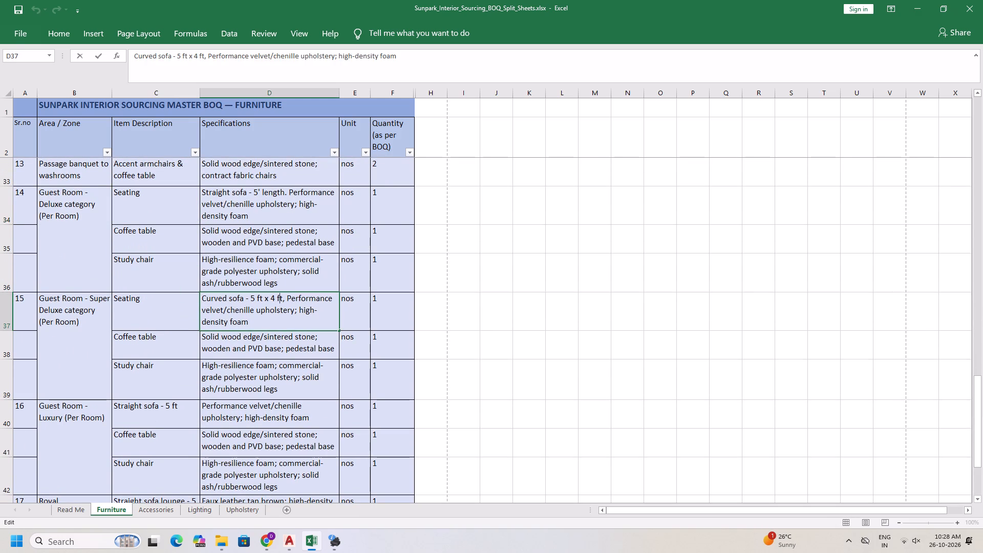
pyautogui.moveTo(281, 297); pyautogui.dragTo(186, 298)
pyautogui.hotkey('ctrl', 'c')
# Replace "Straight" with "Curved" in the Royal sofa lounge item description.
pyautogui.scroll(-1, 222, 341)
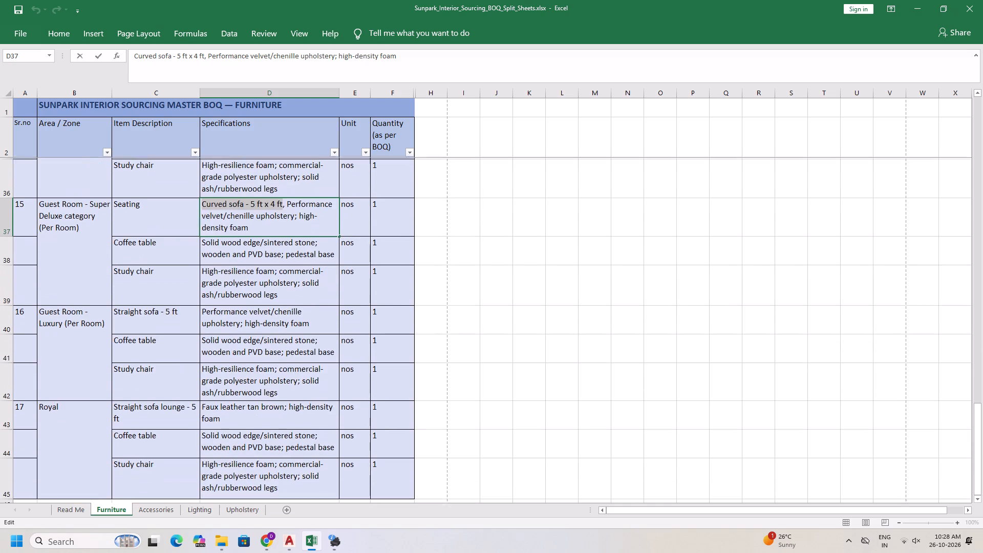
pyautogui.click(177, 418)
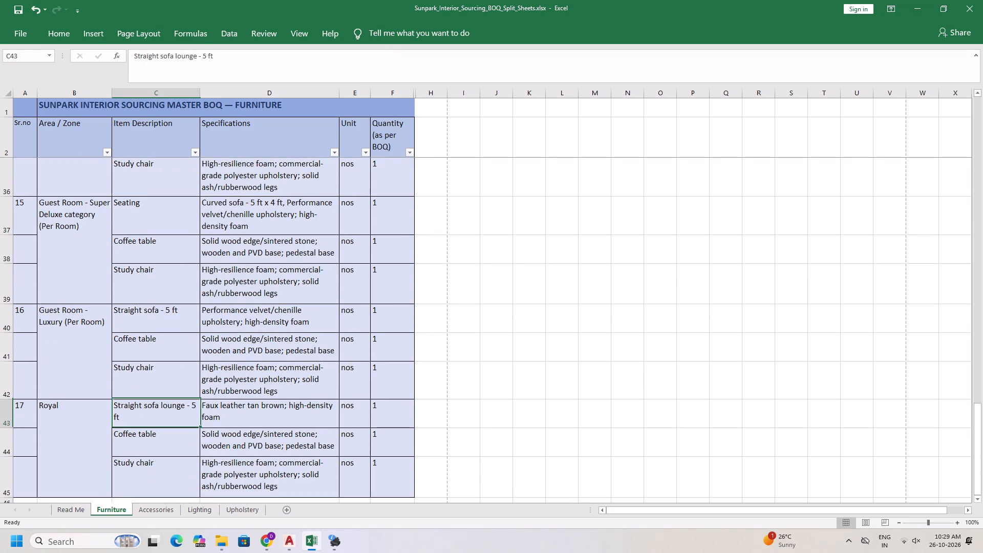
pyautogui.doubleClick(143, 418)
pyautogui.moveTo(141, 407); pyautogui.dragTo(103, 401)
pyautogui.write('Curved')
pyautogui.click(203, 408)
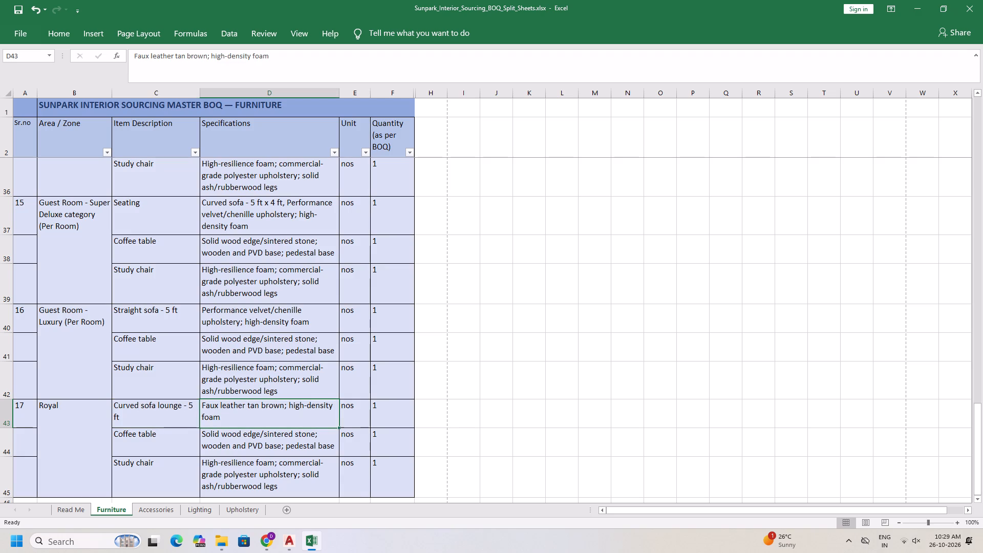
# Insert the copied "Curved sofa - 5 ft x 4 ft" followed by a comma at the start of the Royal sofa's specification.
pyautogui.click(201, 411)
pyautogui.doubleClick(202, 408)
pyautogui.hotkey('ctrl', 'v')
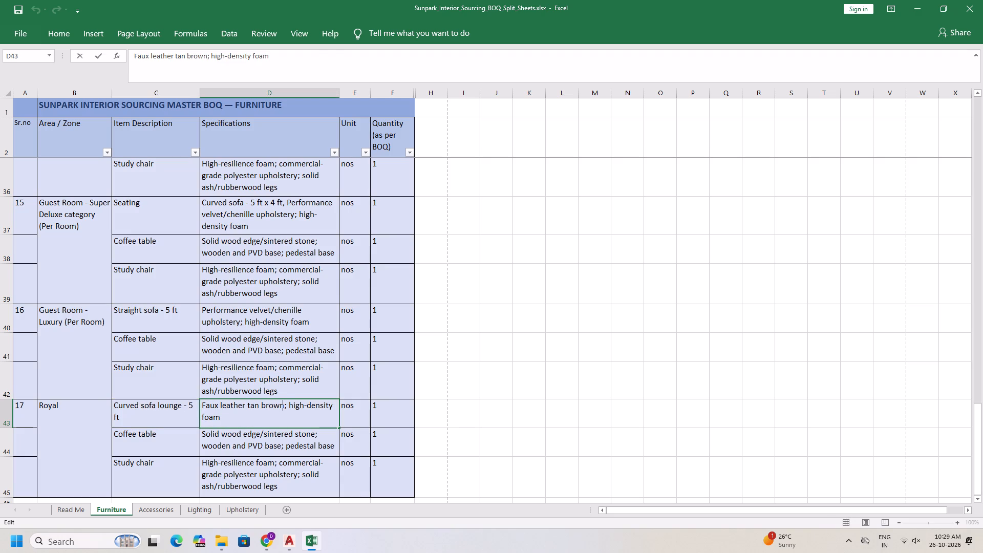
pyautogui.press(',')
pyautogui.press('space')
pyautogui.click(504, 368)
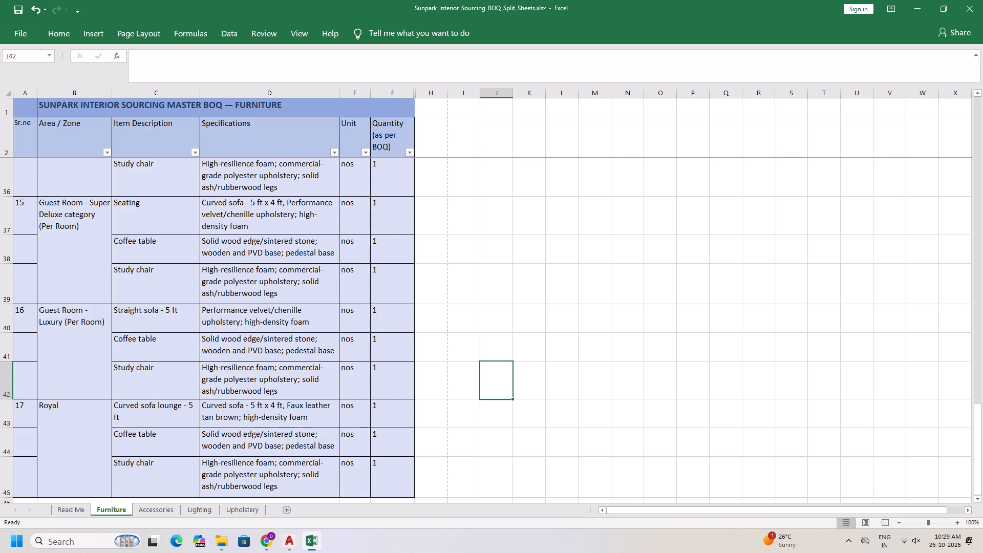
# Extend the Royal coffee table's item description to read "Coffee table - of dia 22"".
pyautogui.scroll(-1, 333, 462)
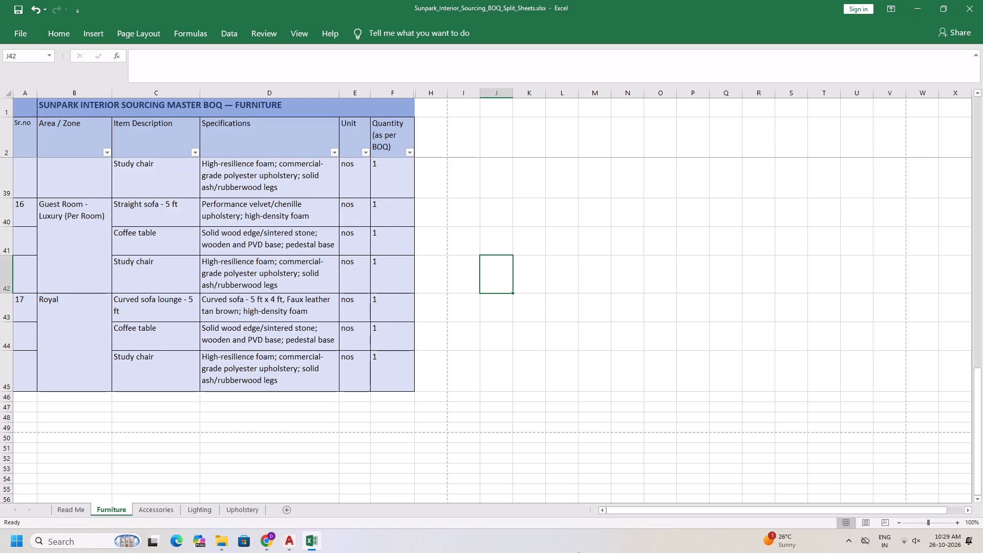
pyautogui.scroll(20, 420, 279)
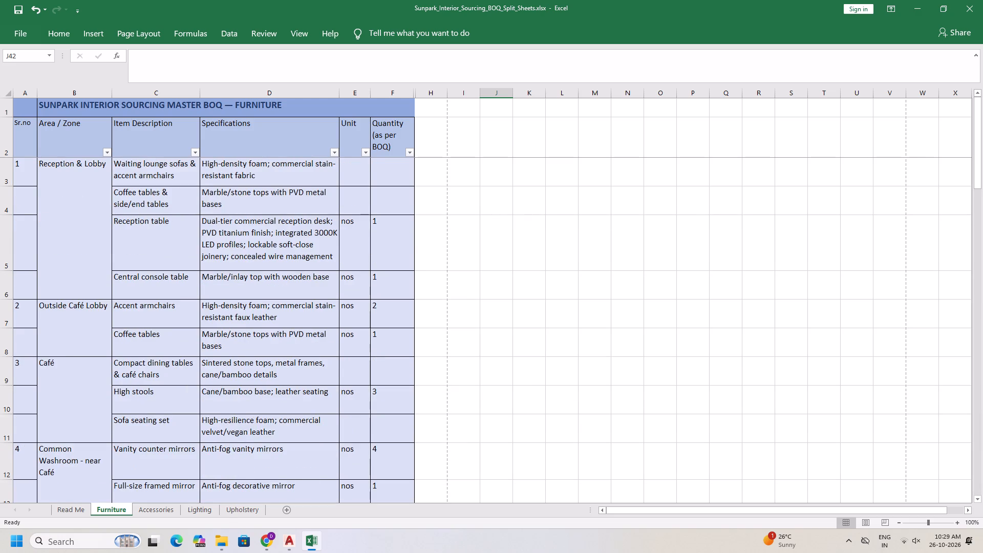
pyautogui.scroll(2, 416, 237)
pyautogui.scroll(-13, 416, 237)
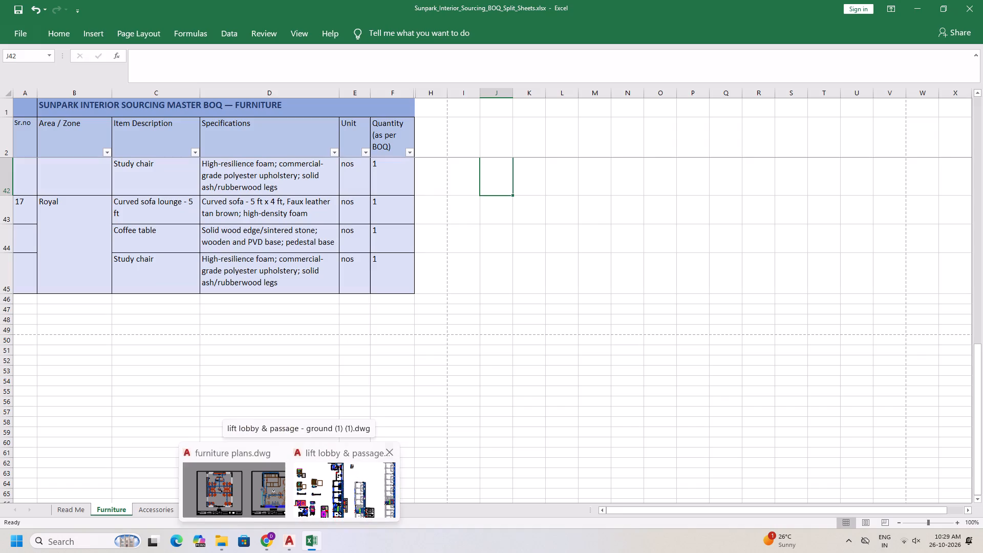
pyautogui.doubleClick(197, 234)
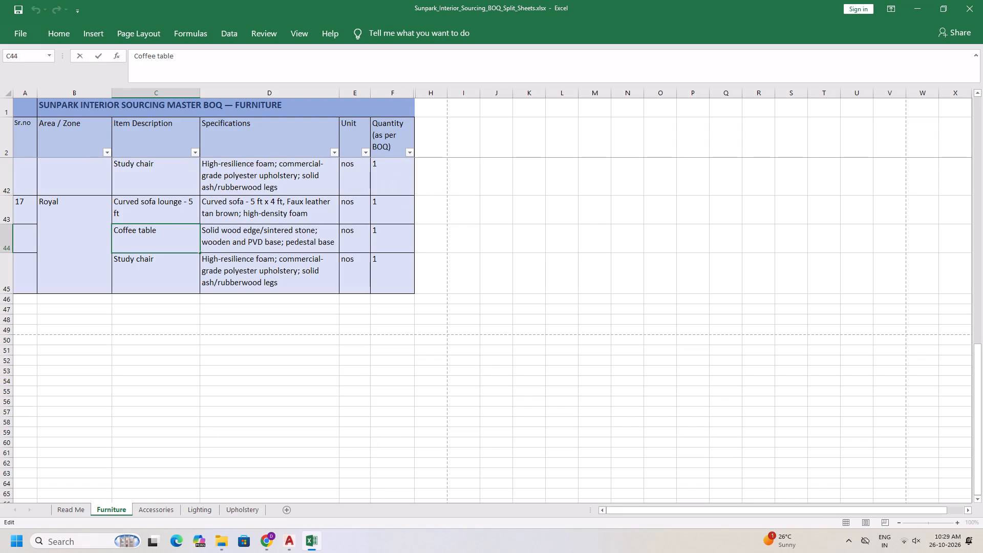
pyautogui.press('space')
pyautogui.write('-')
pyautogui.press('space')
pyautogui.write('22')
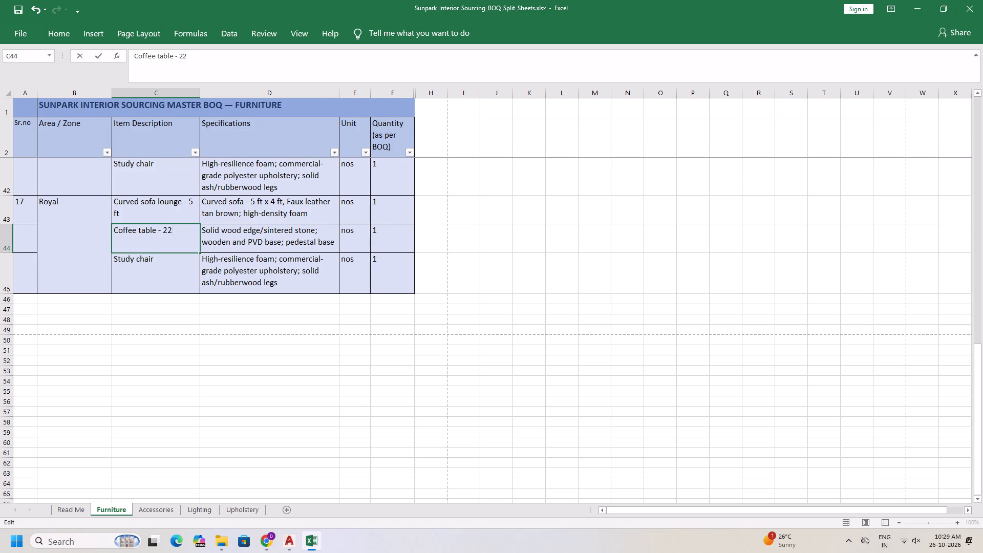
pyautogui.write('"')
pyautogui.press('space')
pyautogui.click(163, 236)
pyautogui.write('of diaq')
pyautogui.press('BackSpace')
pyautogui.press('space')
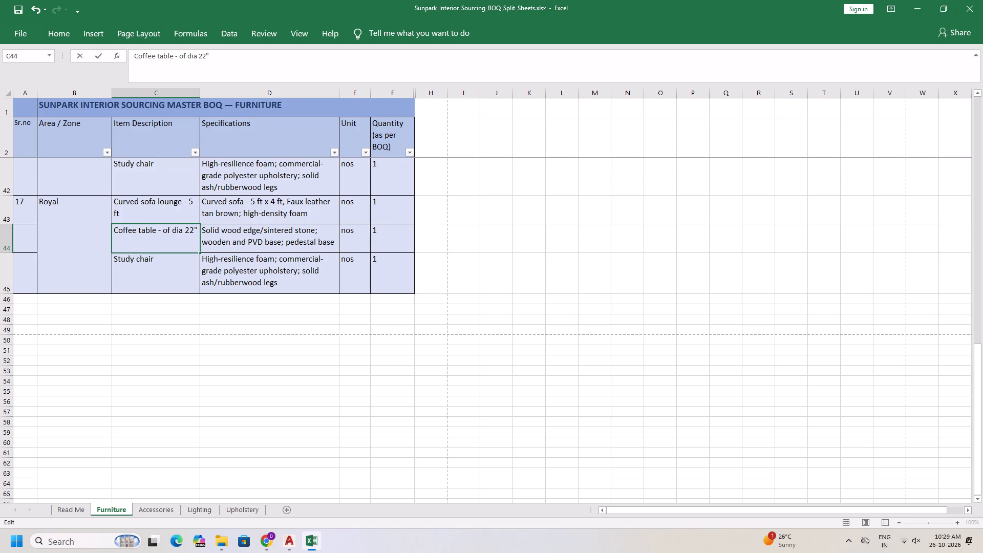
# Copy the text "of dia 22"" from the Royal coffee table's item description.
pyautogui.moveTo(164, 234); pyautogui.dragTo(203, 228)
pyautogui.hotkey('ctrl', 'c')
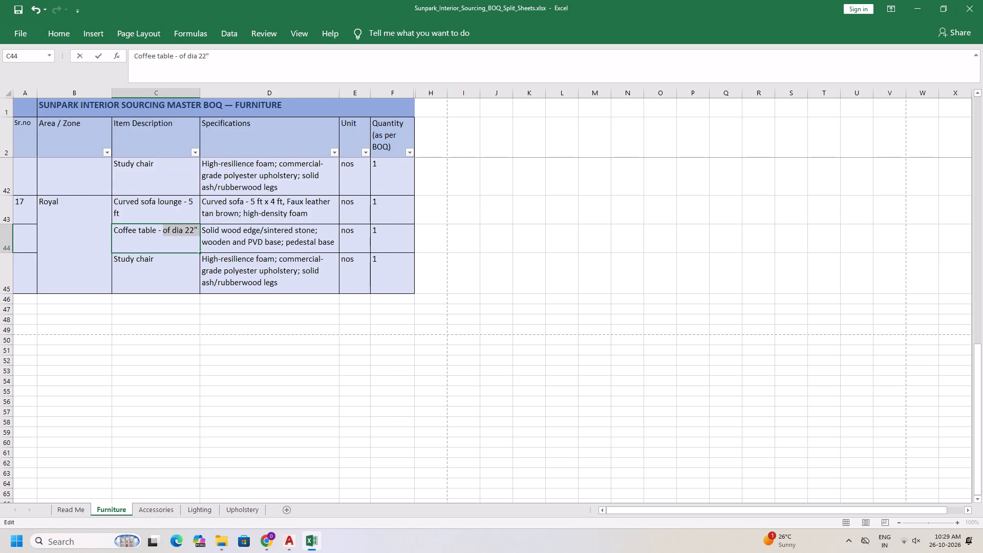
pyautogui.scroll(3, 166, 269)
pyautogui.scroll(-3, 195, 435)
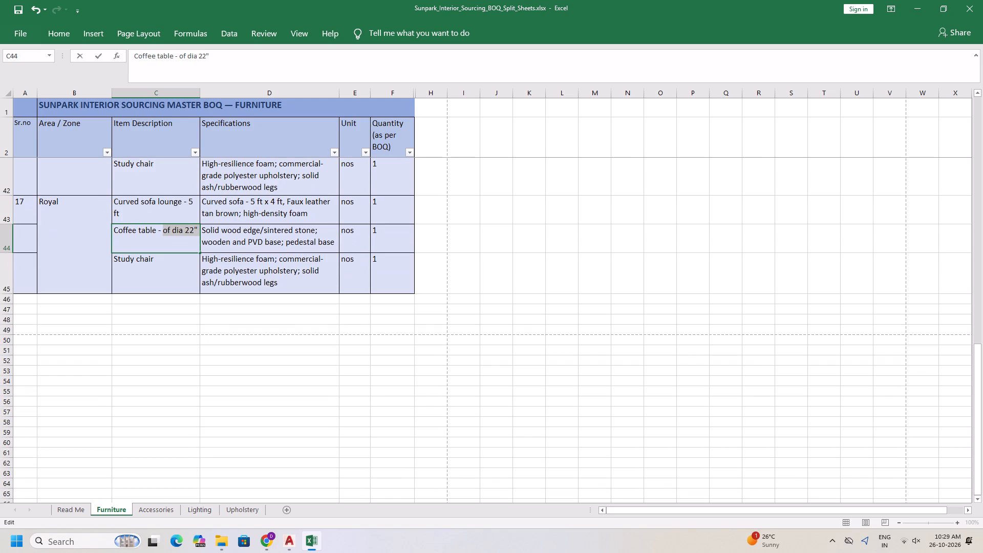
# Expand "dia" to "diameter" in the Royal coffee table's item description.
pyautogui.click(182, 232)
pyautogui.write('meter')
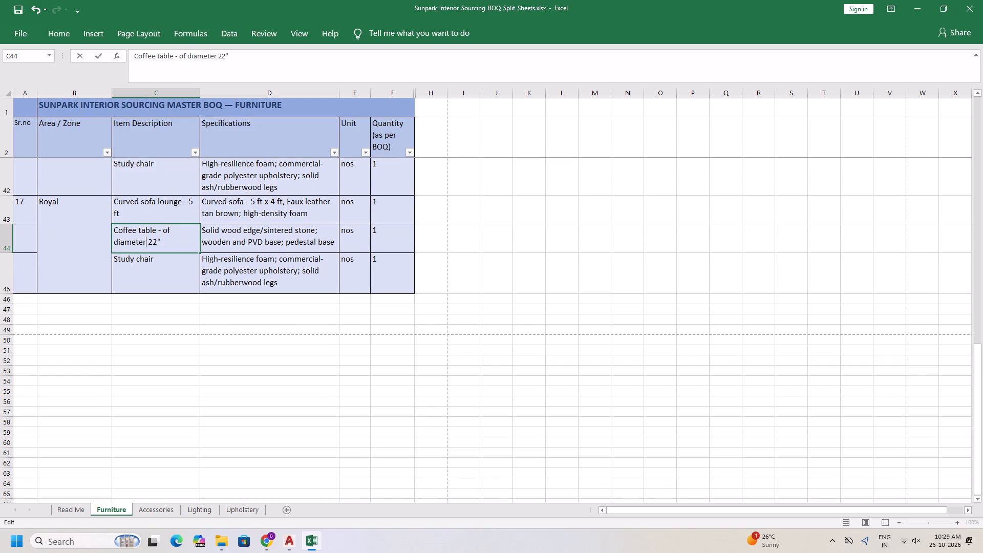
pyautogui.scroll(3, 170, 252)
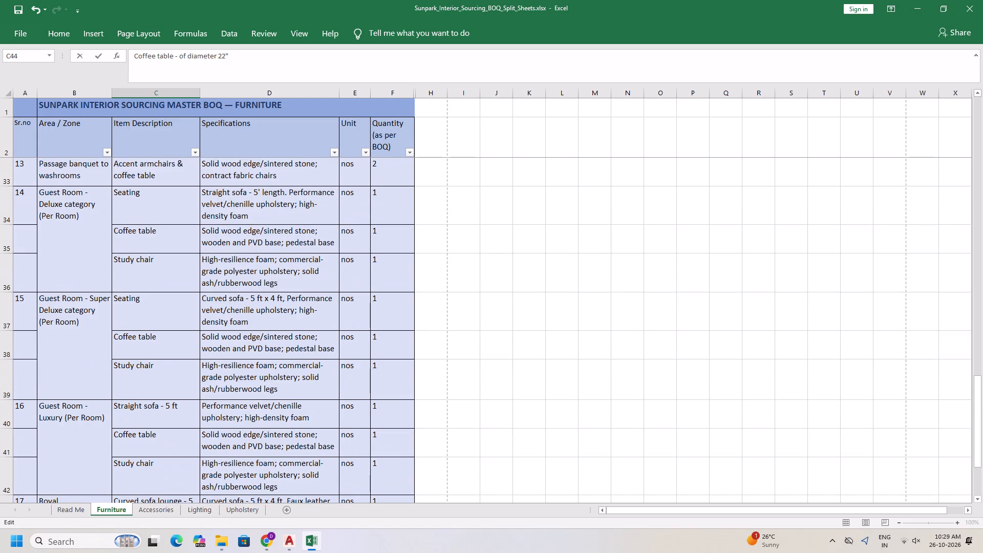
pyautogui.click(177, 173)
# Insert "Circular" before "of diameter 22"" in the Royal coffee table's item description.
pyautogui.scroll(1, 186, 314)
pyautogui.scroll(-4, 180, 294)
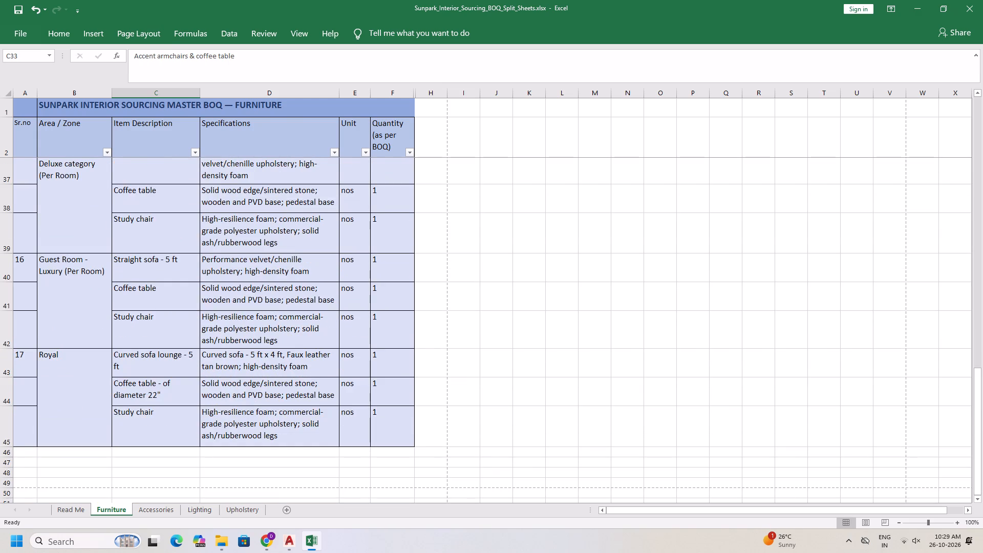
pyautogui.click(137, 229)
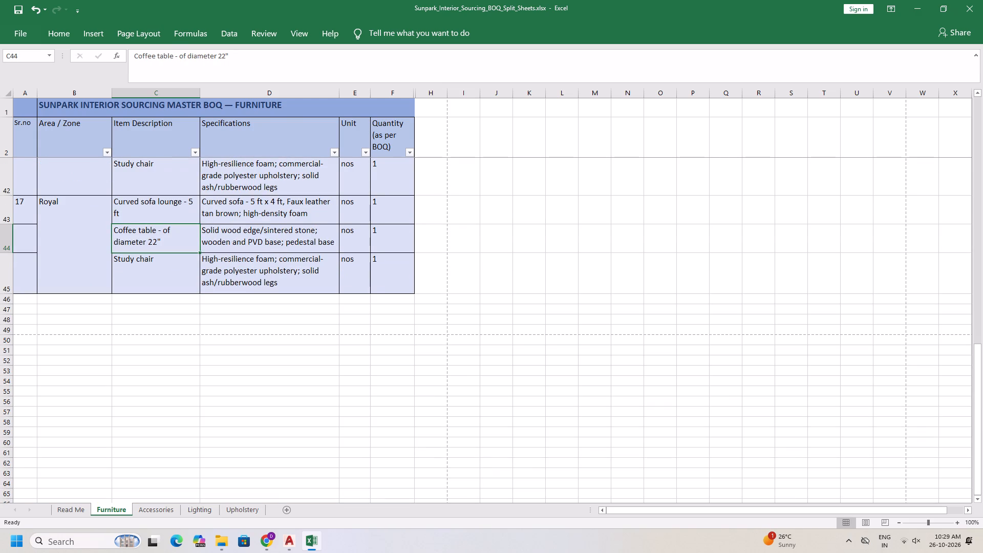
pyautogui.doubleClick(163, 232)
pyautogui.write('Circular')
pyautogui.press('space')
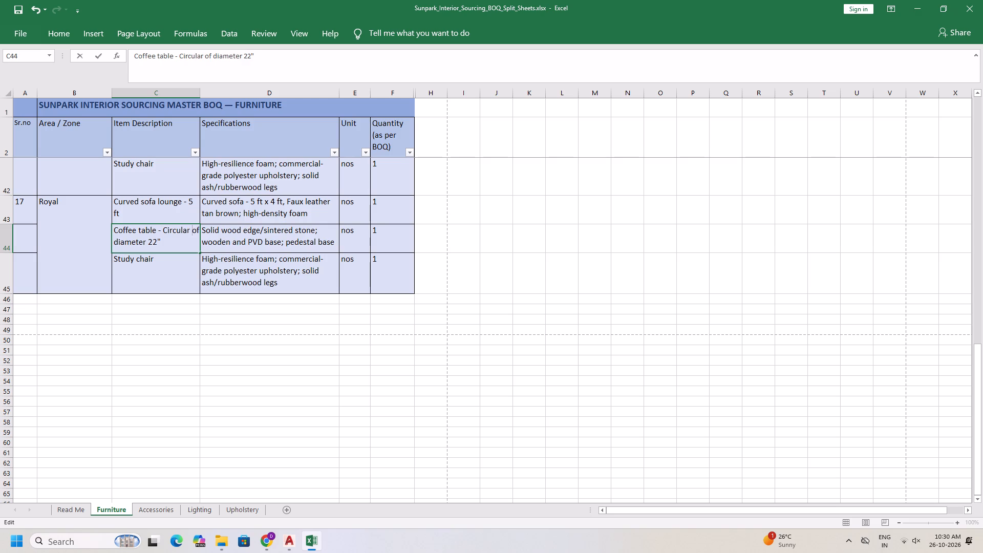
# Copy "Circular of diameter 22"" from the Royal coffee table into the Super Deluxe one, making it "Coffee table - Circular of diameter 22"".
pyautogui.moveTo(164, 237); pyautogui.dragTo(170, 243)
pyautogui.moveTo(165, 232); pyautogui.dragTo(166, 240)
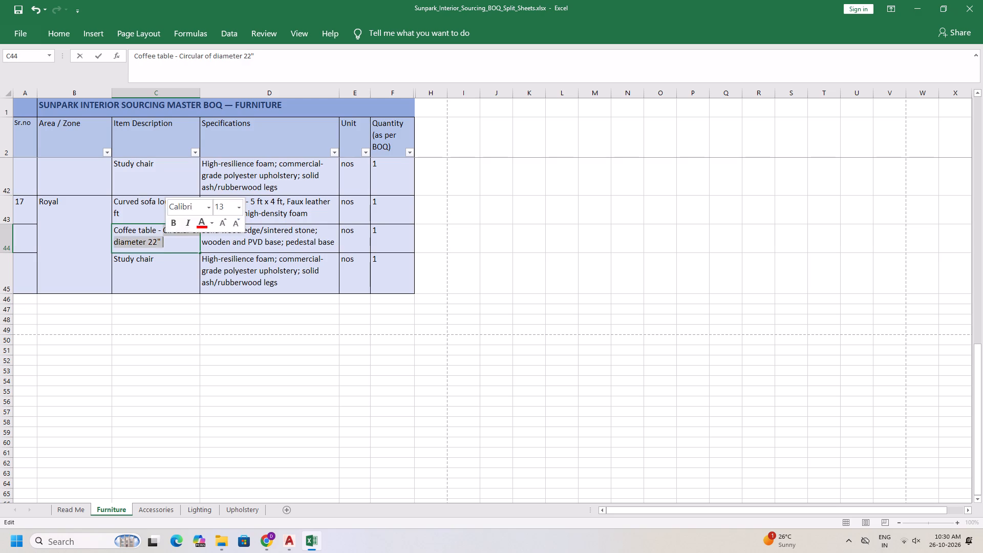
pyautogui.hotkey('ctrl', 'c')
pyautogui.scroll(3, 166, 240)
pyautogui.click(165, 207)
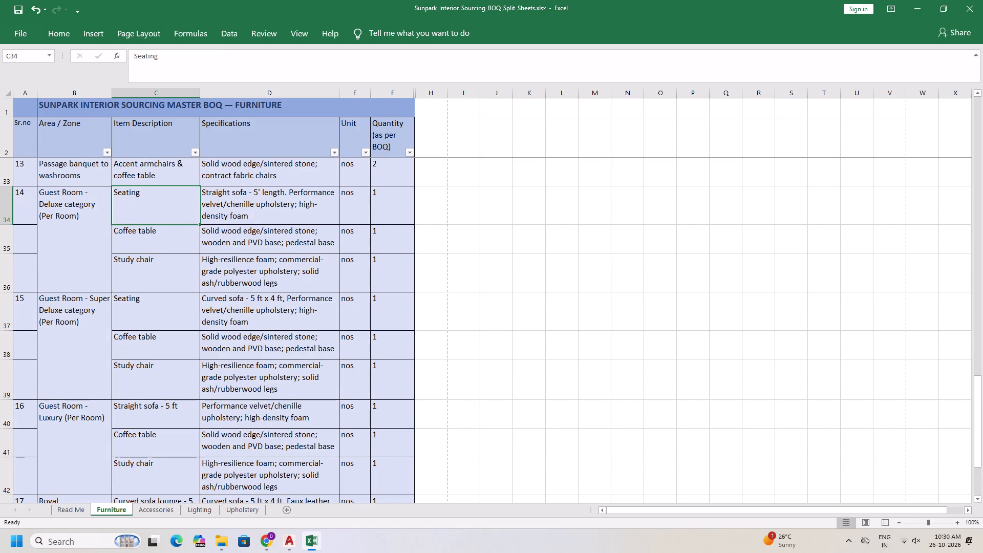
pyautogui.scroll(1, 166, 200)
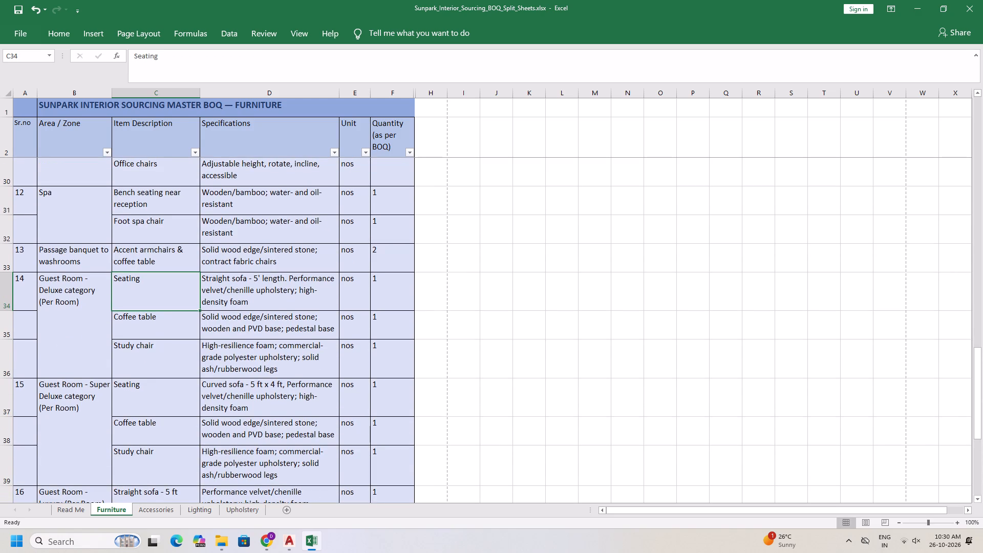
pyautogui.doubleClick(158, 395)
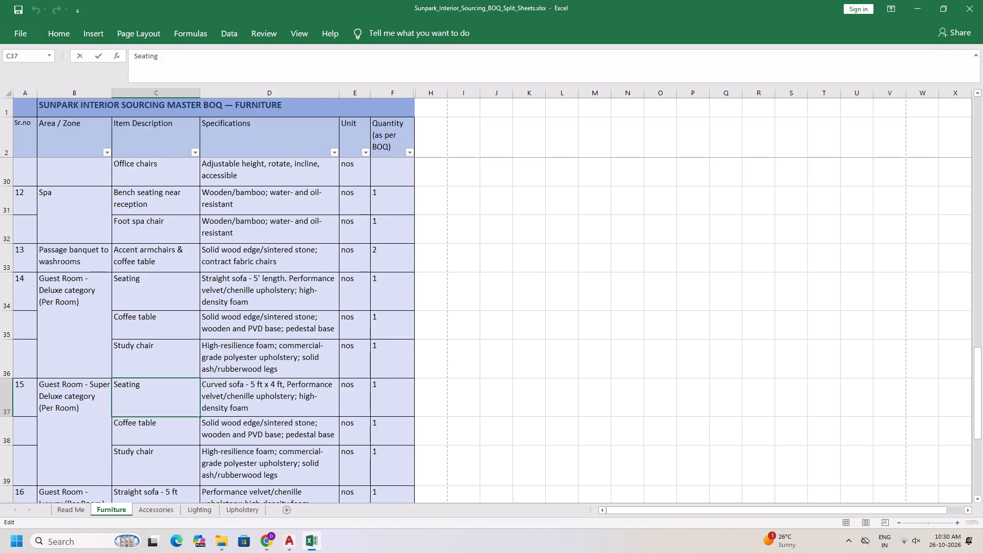
pyautogui.doubleClick(176, 432)
pyautogui.write('-')
pyautogui.press('space')
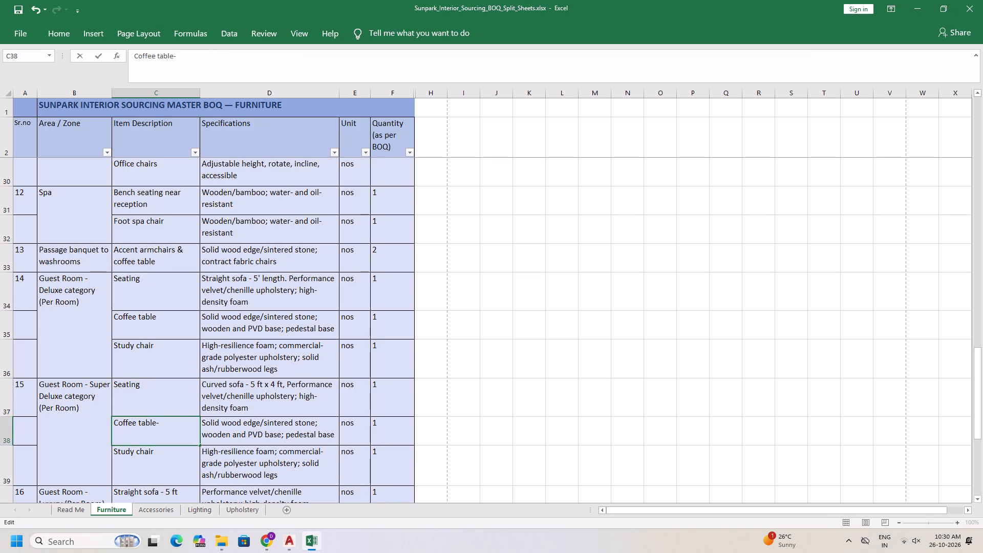
pyautogui.hotkey('ctrl', 'v')
pyautogui.click(156, 421)
pyautogui.press('space')
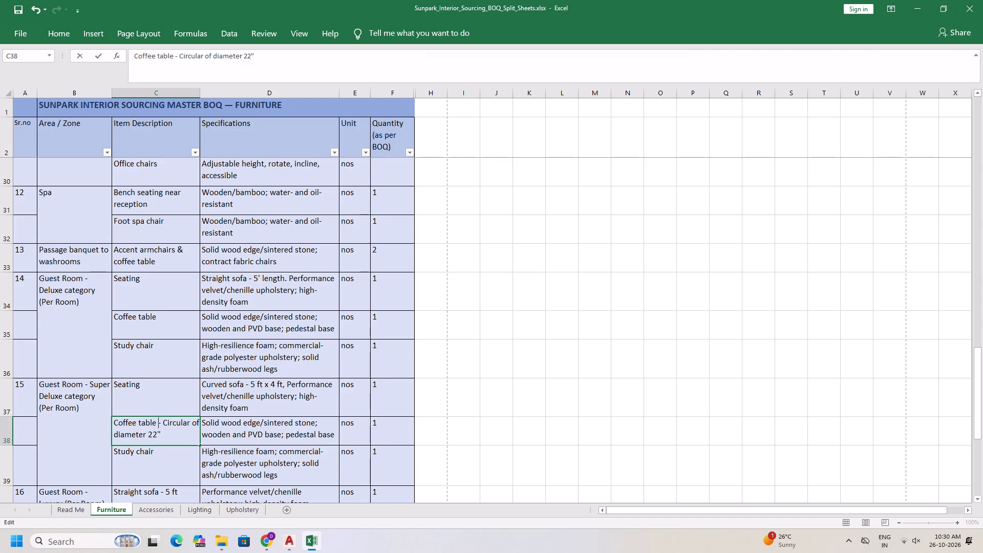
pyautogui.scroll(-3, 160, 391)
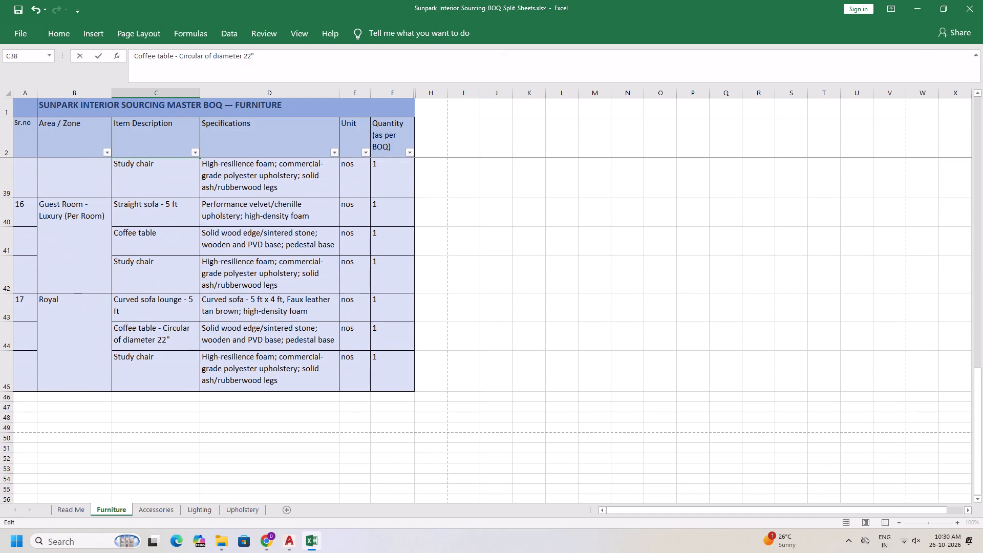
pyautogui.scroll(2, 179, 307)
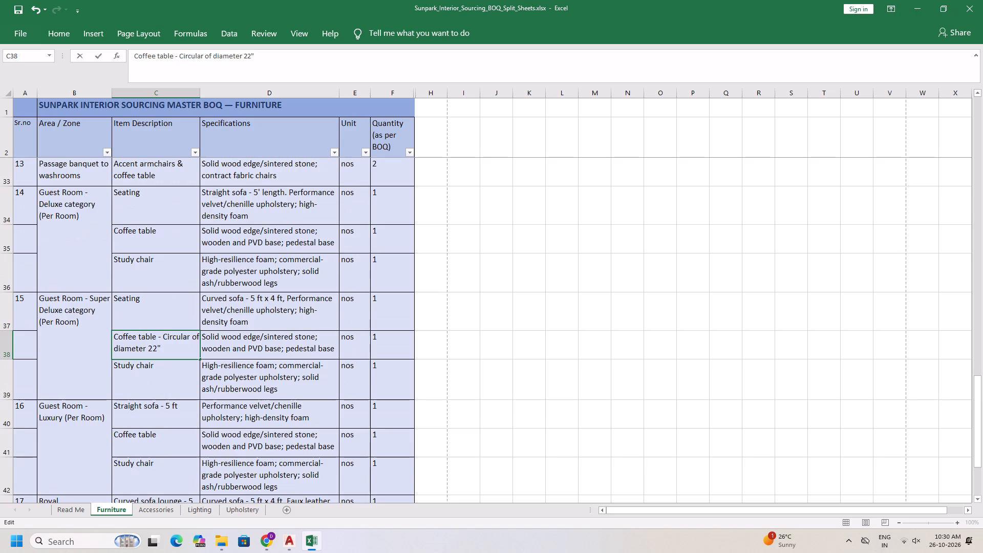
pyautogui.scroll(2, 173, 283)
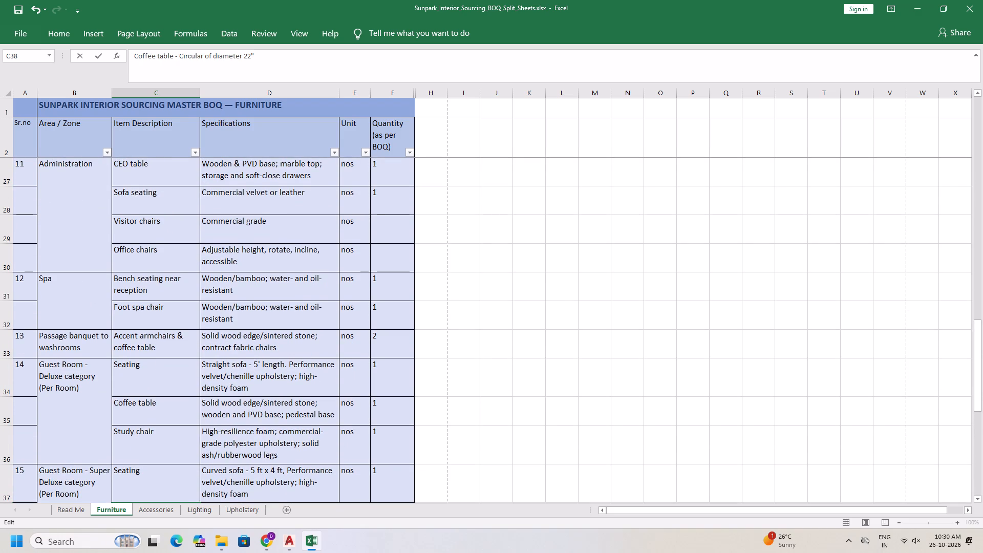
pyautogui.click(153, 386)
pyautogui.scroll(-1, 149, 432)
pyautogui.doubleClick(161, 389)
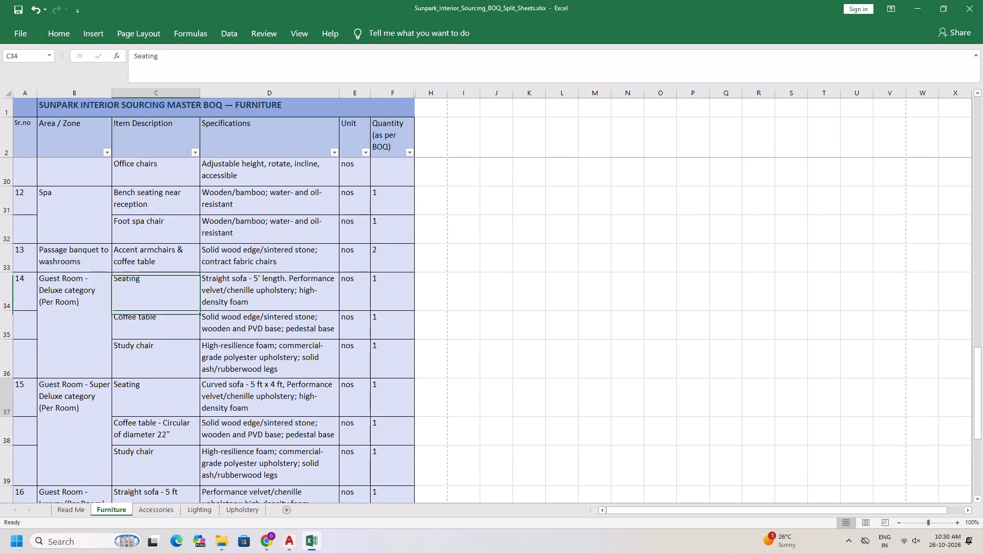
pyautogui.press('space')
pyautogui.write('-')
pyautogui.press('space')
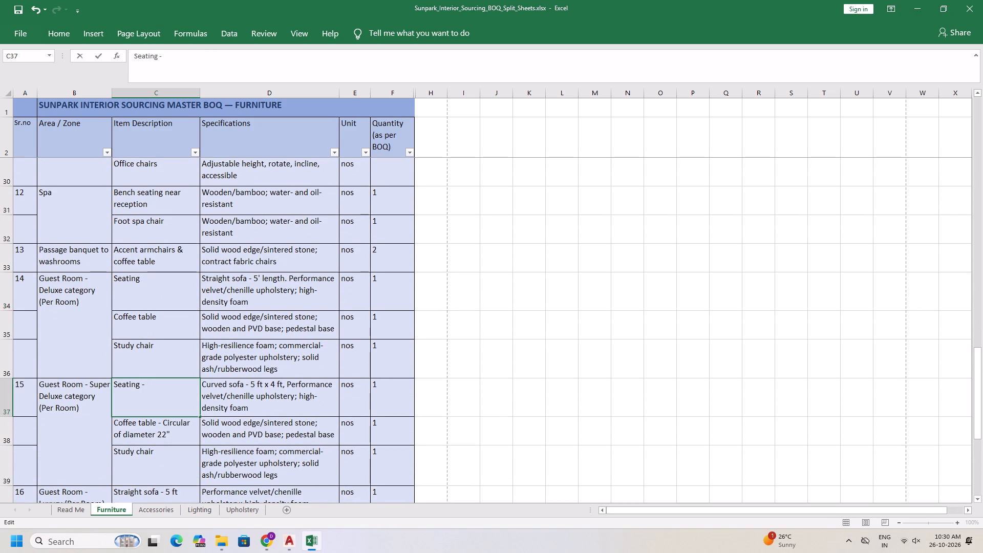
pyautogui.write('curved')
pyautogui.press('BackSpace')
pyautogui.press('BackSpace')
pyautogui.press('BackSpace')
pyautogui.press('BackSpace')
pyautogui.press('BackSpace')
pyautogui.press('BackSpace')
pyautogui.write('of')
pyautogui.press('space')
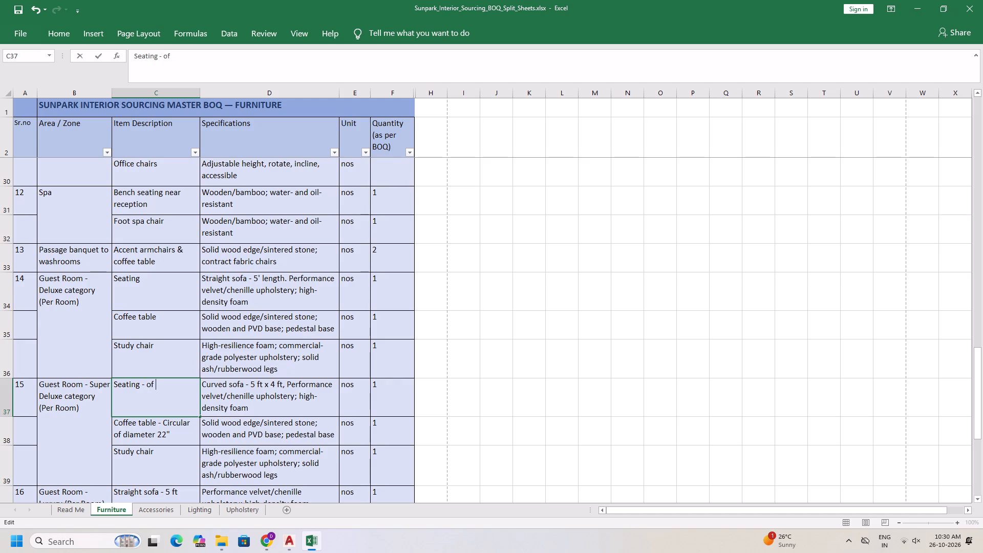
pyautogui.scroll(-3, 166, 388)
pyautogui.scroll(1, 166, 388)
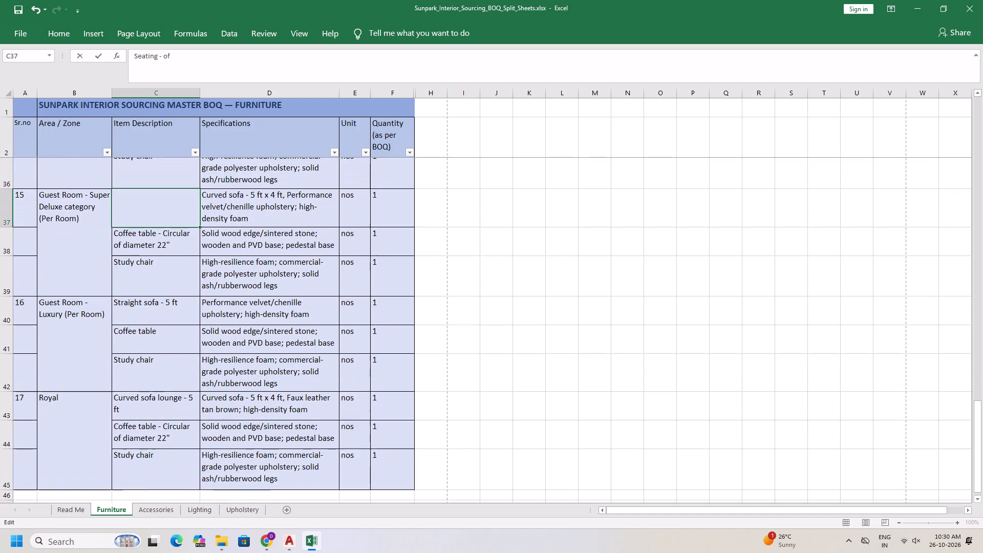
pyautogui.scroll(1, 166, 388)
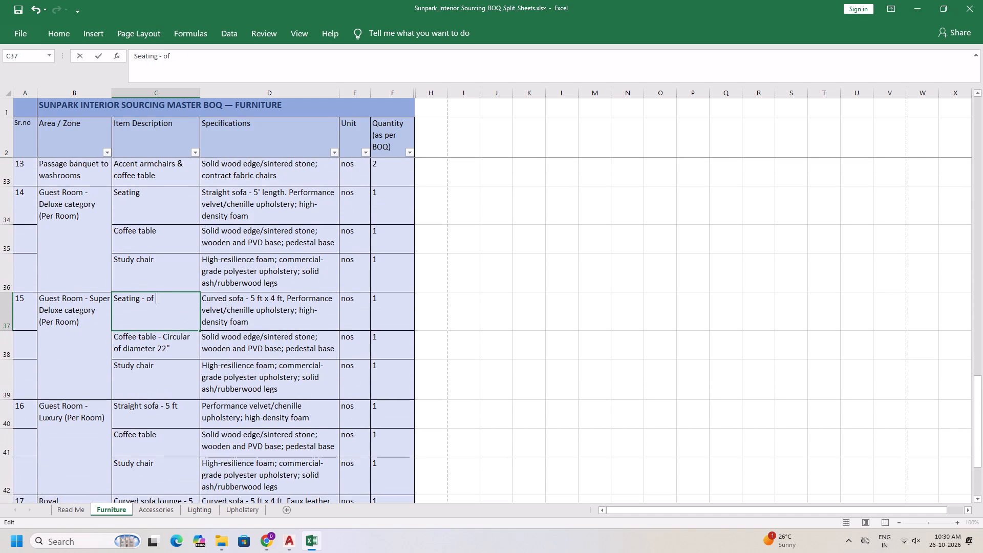
# Replace the Super Deluxe room's seating item description with "Curved sofa lounge seating - 5 ft".
pyautogui.press('BackSpace')
pyautogui.press('BackSpace')
pyautogui.press('BackSpace')
pyautogui.press('BackSpace')
pyautogui.press('BackSpace')
pyautogui.press('BackSpace')
pyautogui.press('BackSpace')
pyautogui.press('BackSpace')
pyautogui.press('BackSpace')
pyautogui.press('BackSpace')
pyautogui.press('BackSpace')
pyautogui.press('BackSpace')
pyautogui.press('BackSpace')
pyautogui.press('BackSpace')
pyautogui.press('BackSpace')
pyautogui.press('BackSpace')
pyautogui.press('BackSpace')
pyautogui.write('Curved sofa')
pyautogui.press('space')
pyautogui.write('lounge seating - 5 ft')
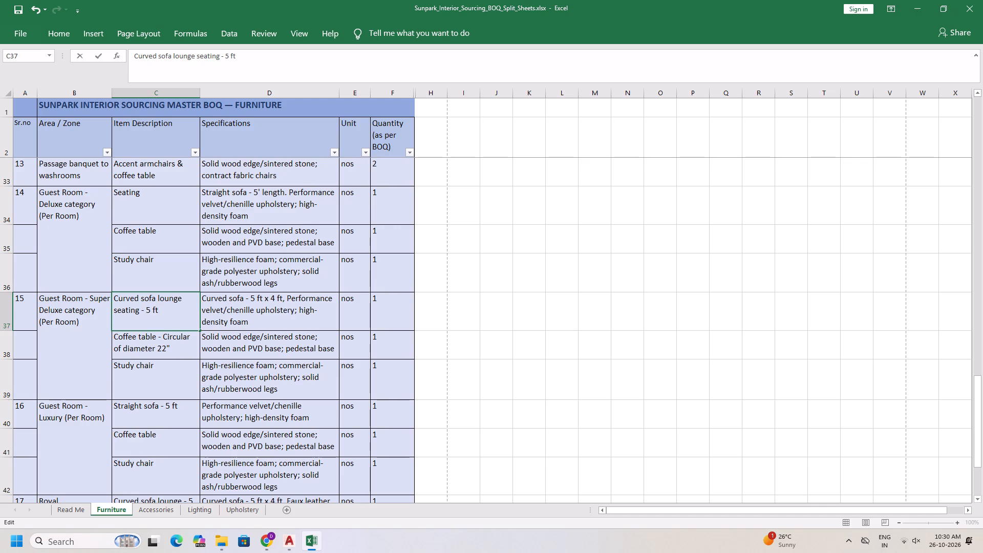
pyautogui.click(555, 225)
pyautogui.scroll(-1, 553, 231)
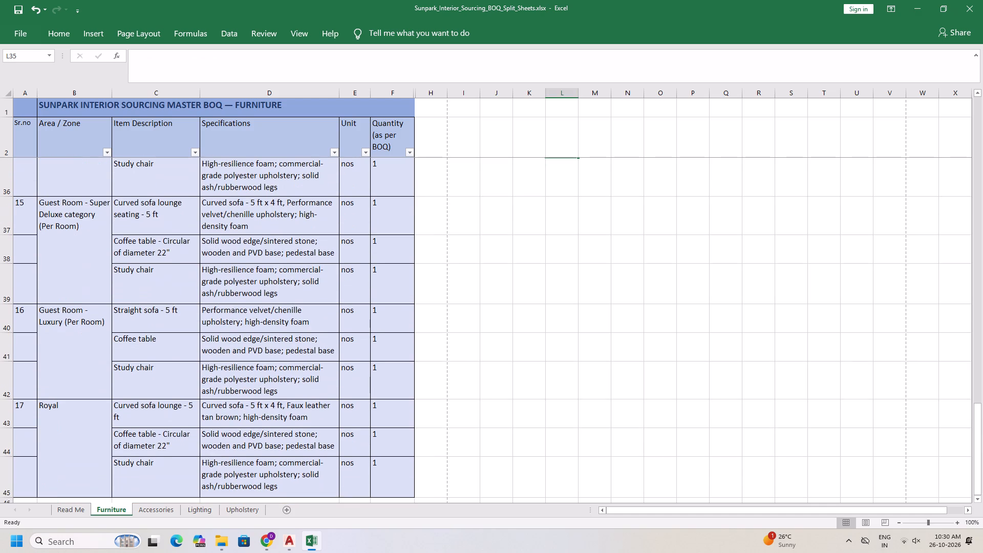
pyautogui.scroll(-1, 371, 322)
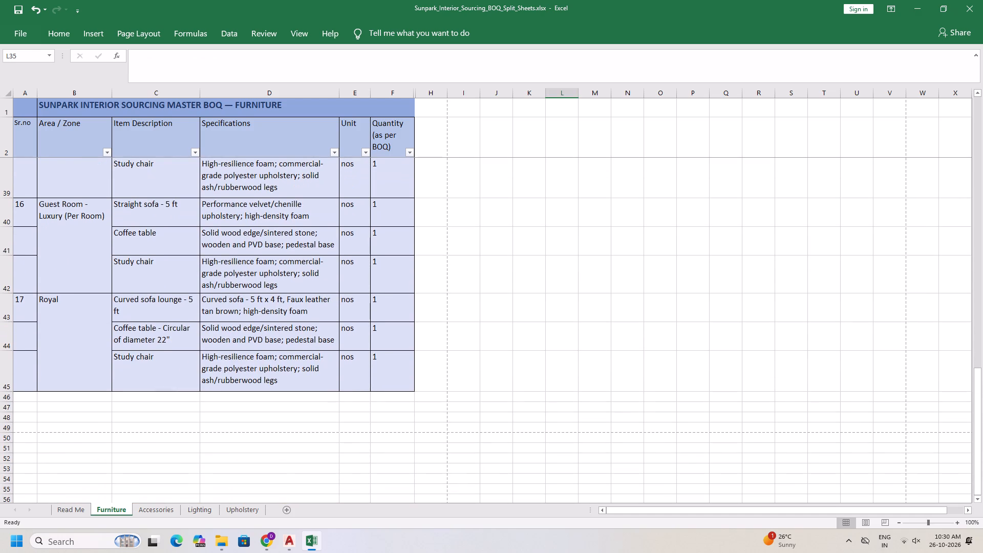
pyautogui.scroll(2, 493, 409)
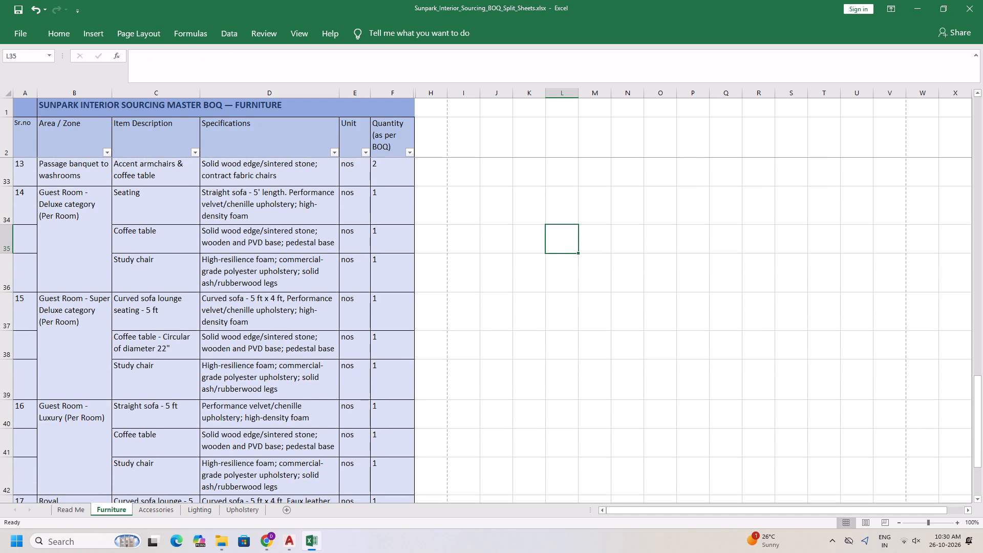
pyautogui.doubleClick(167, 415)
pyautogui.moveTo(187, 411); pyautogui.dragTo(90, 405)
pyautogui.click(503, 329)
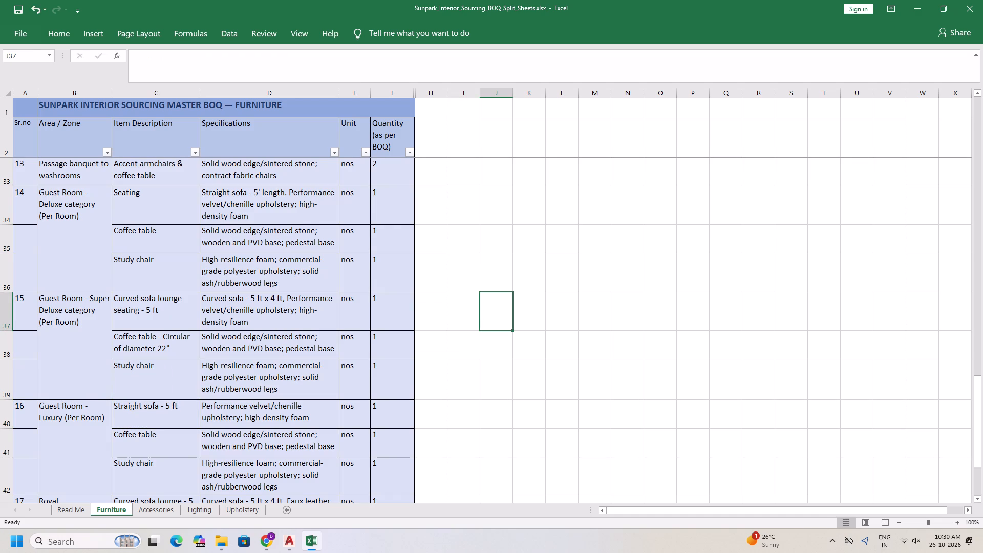
# Extend the Deluxe room's seating item description to read "Seating - 5'".
pyautogui.doubleClick(169, 203)
pyautogui.press('space')
pyautogui.write('- 5')
pyautogui.press("'")
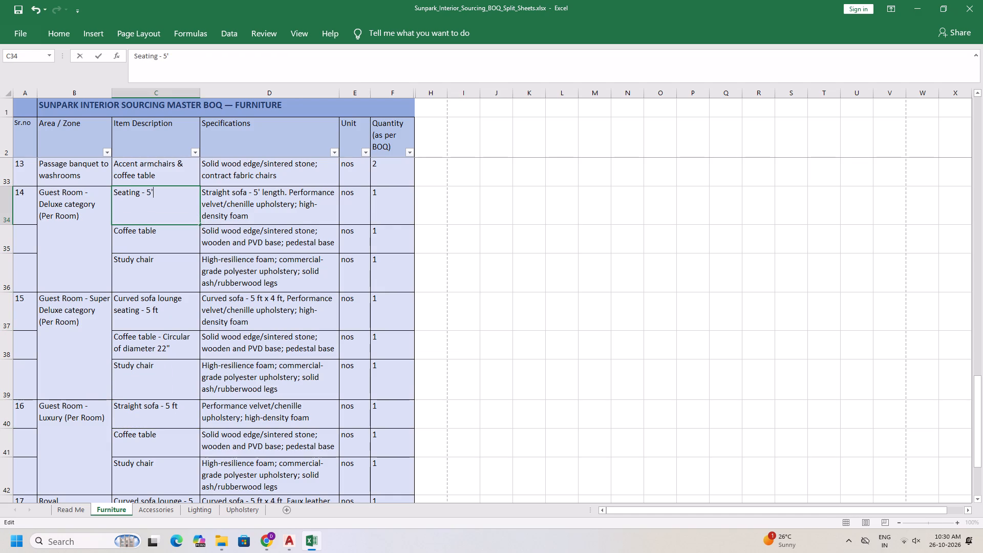
pyautogui.click(509, 223)
# Review the furniture BOQ entries for the guest rooms, bar and other areas.
pyautogui.scroll(-2, 502, 247)
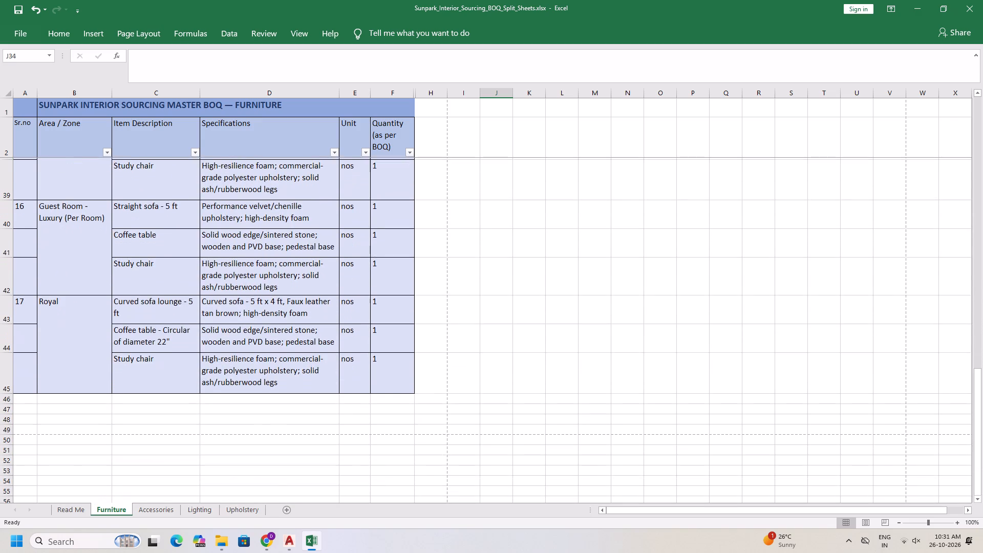
pyautogui.scroll(-1, 211, 398)
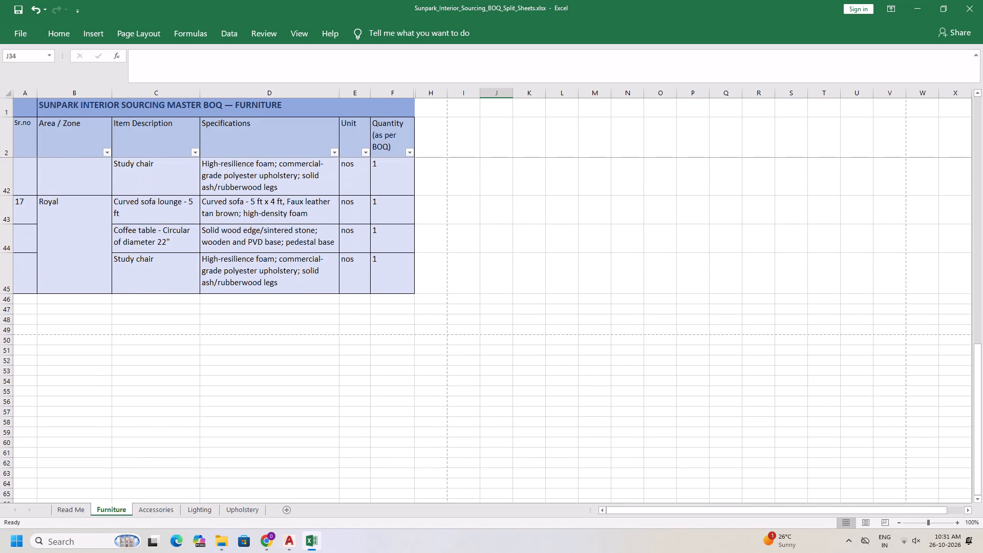
pyautogui.scroll(6, 119, 376)
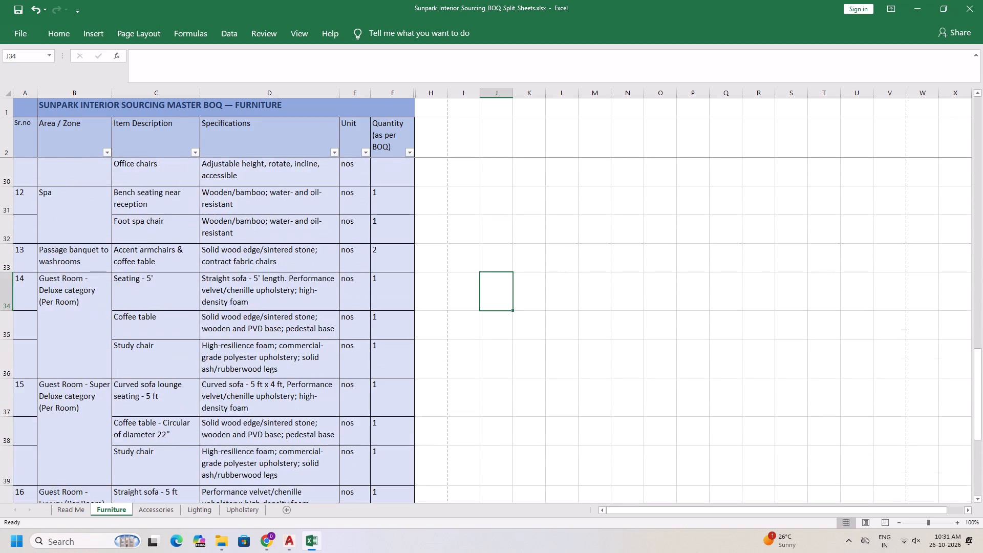
pyautogui.scroll(3, 119, 376)
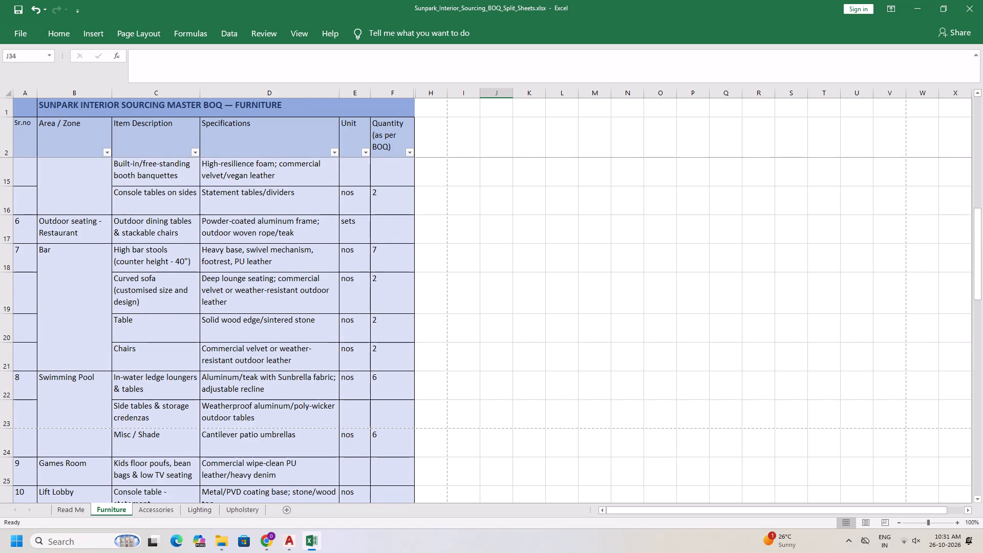
pyautogui.click(162, 299)
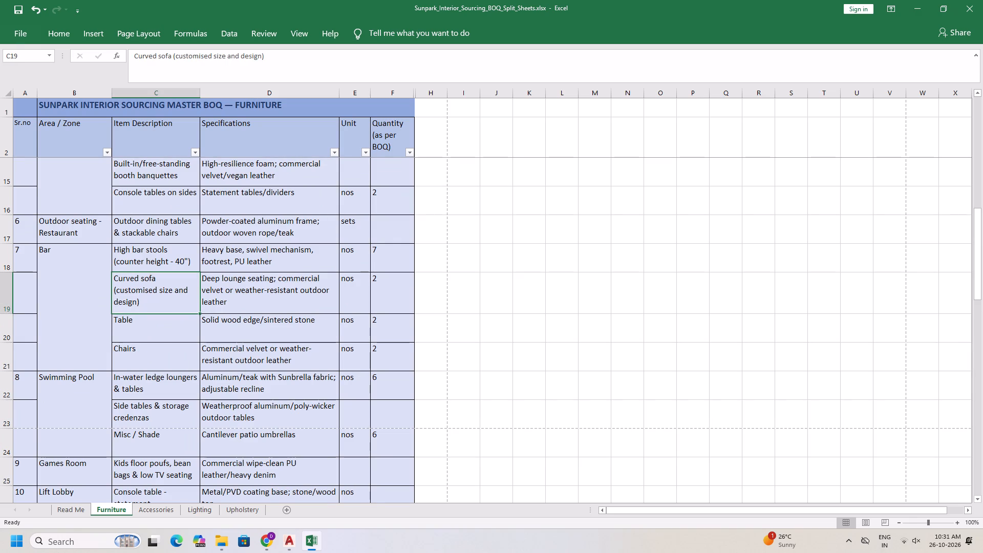
pyautogui.scroll(-2, 217, 341)
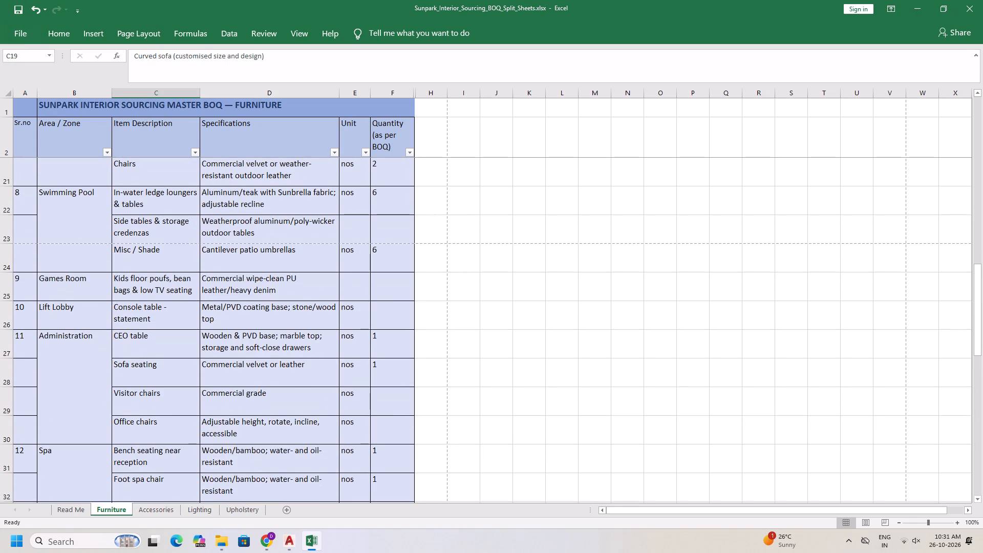
# Open the workbook's print settings and select the EPSON L18050 Series printer.
pyautogui.click(22, 37)
pyautogui.click(44, 207)
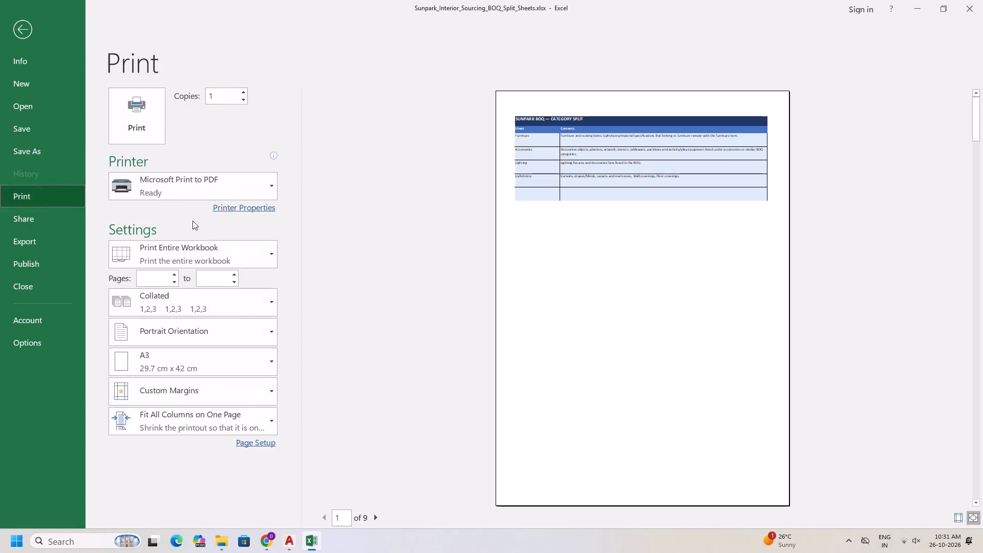
pyautogui.click(177, 181)
pyautogui.click(203, 208)
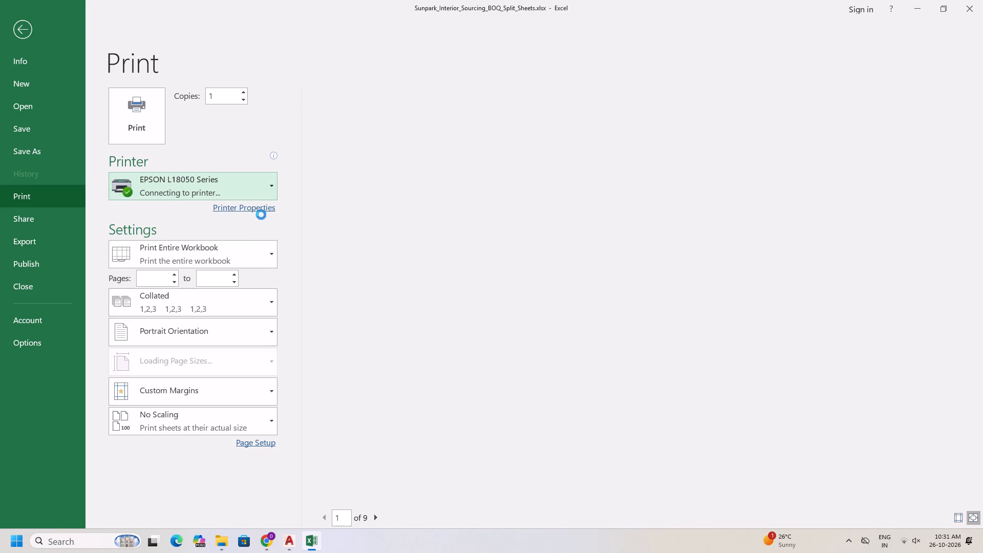
# Find the guest-room furniture page in the print preview and limit the print range to page 3 only.
pyautogui.scroll(-5, 386, 348)
pyautogui.scroll(-20, 556, 376)
pyautogui.scroll(-20, 556, 376)
pyautogui.scroll(-5, 556, 376)
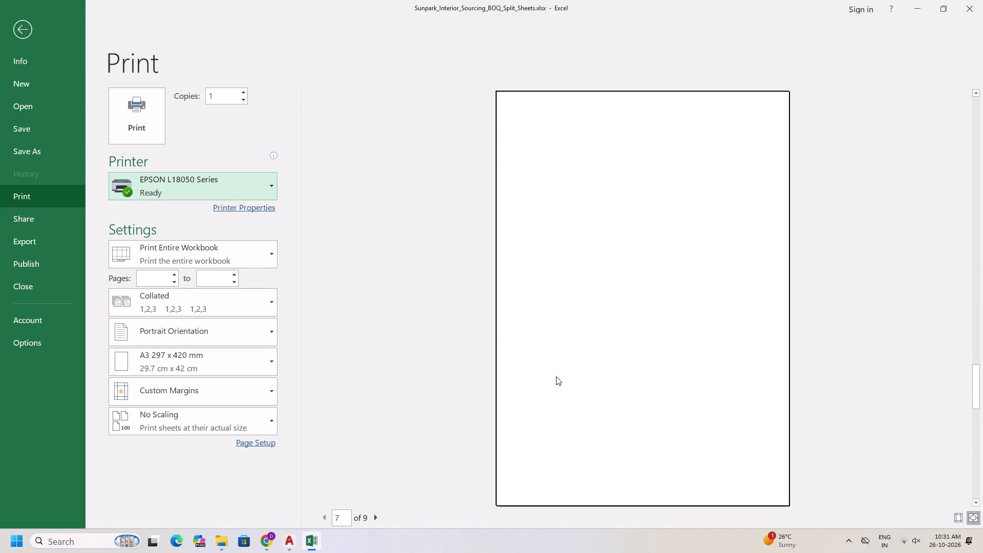
pyautogui.scroll(-18, 556, 376)
pyautogui.scroll(13, 556, 375)
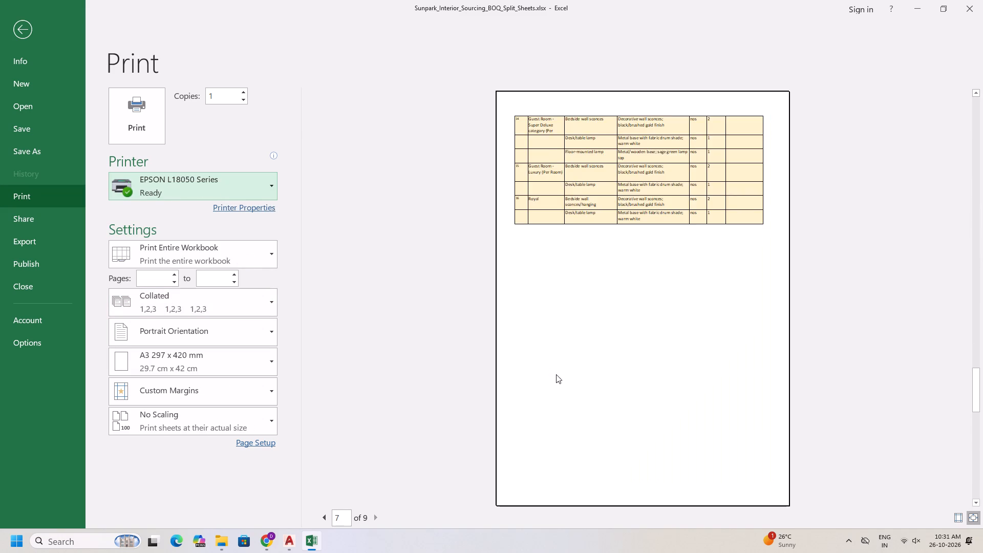
pyautogui.scroll(3, 556, 374)
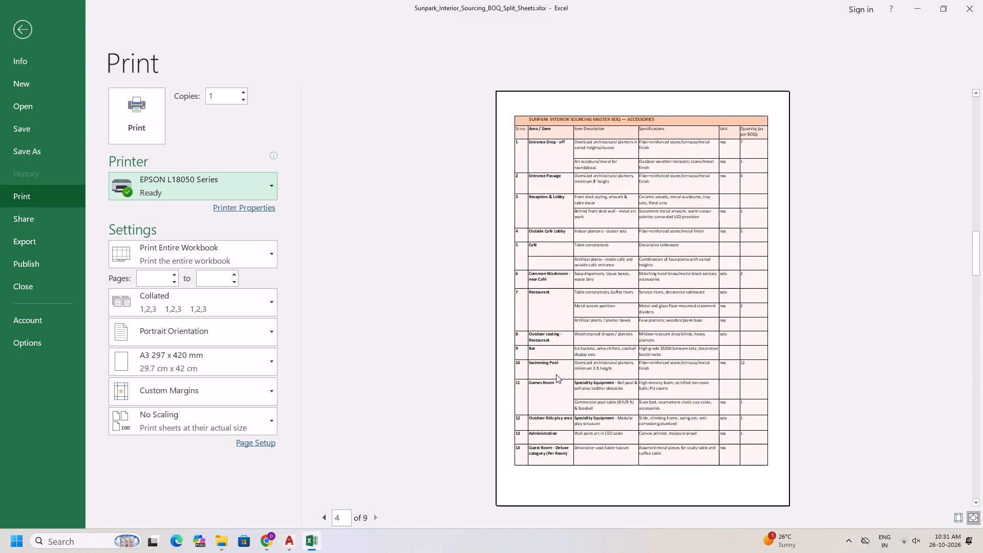
pyautogui.scroll(1, 556, 374)
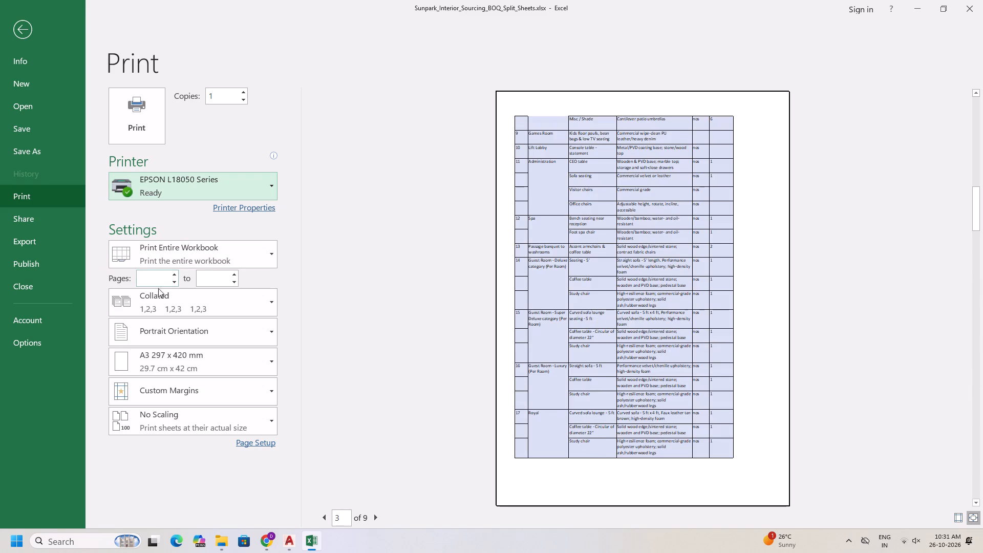
pyautogui.click(152, 276)
pyautogui.press('3')
pyautogui.click(220, 276)
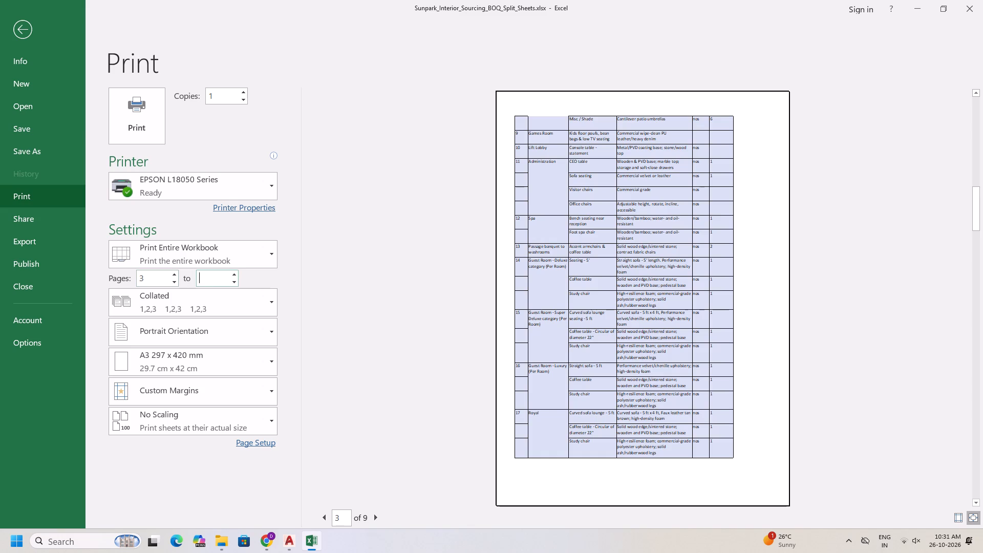
pyautogui.press('3')
pyautogui.click(391, 302)
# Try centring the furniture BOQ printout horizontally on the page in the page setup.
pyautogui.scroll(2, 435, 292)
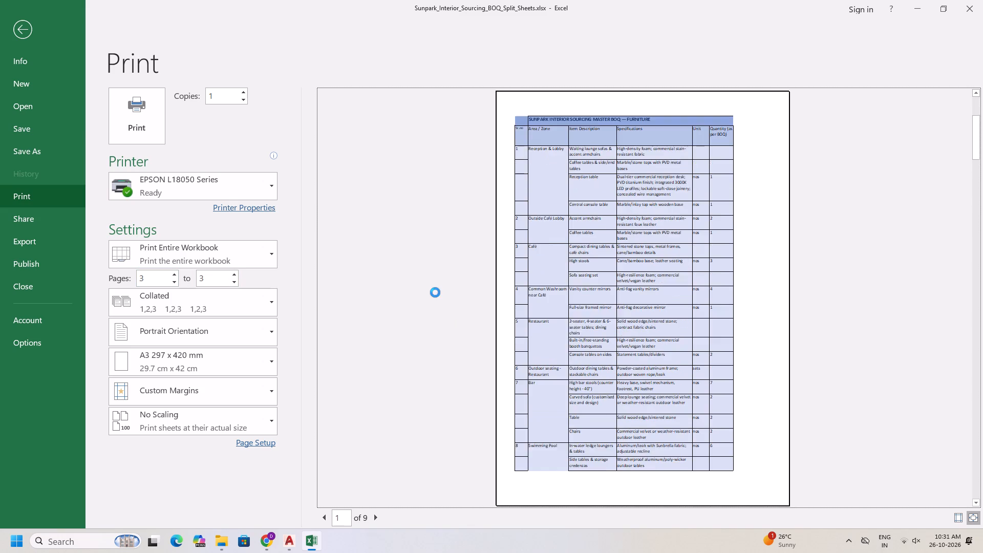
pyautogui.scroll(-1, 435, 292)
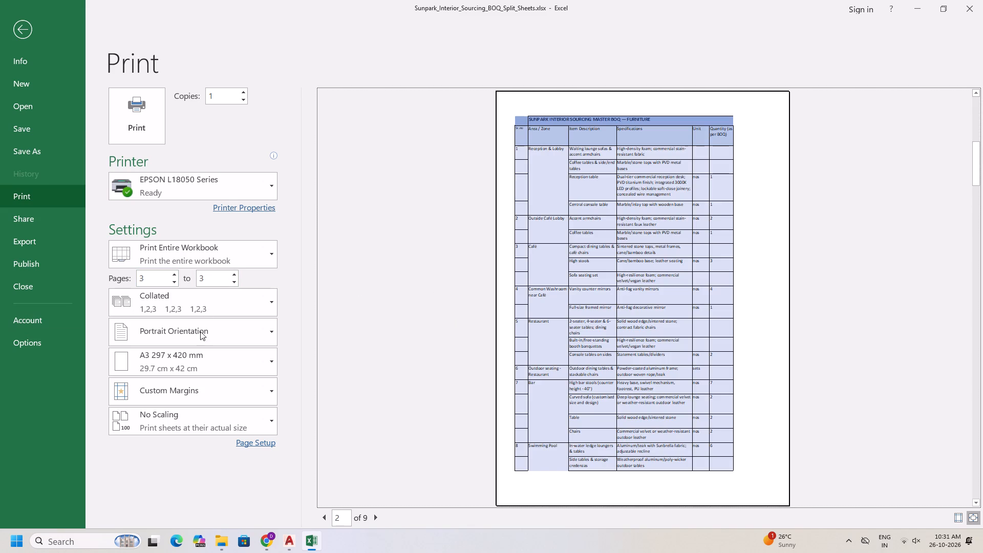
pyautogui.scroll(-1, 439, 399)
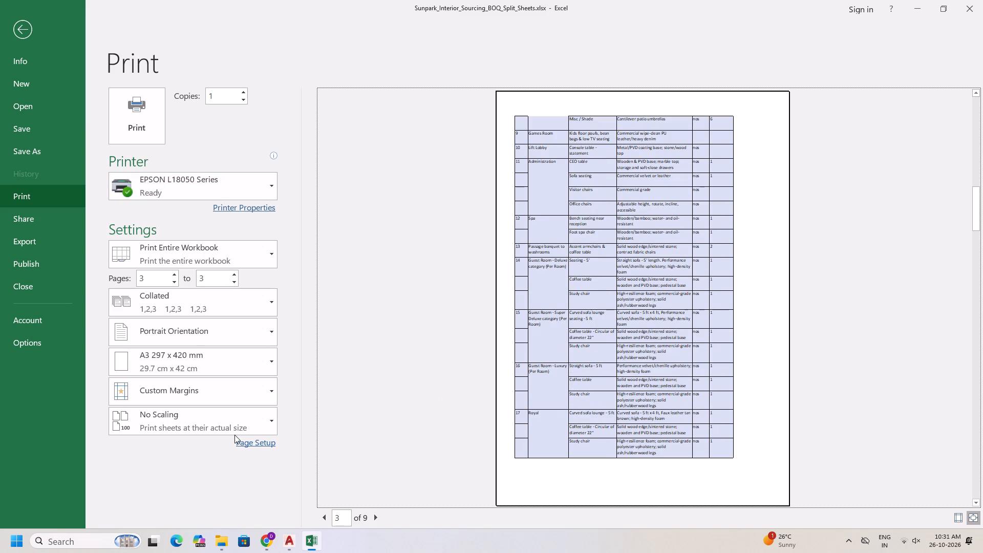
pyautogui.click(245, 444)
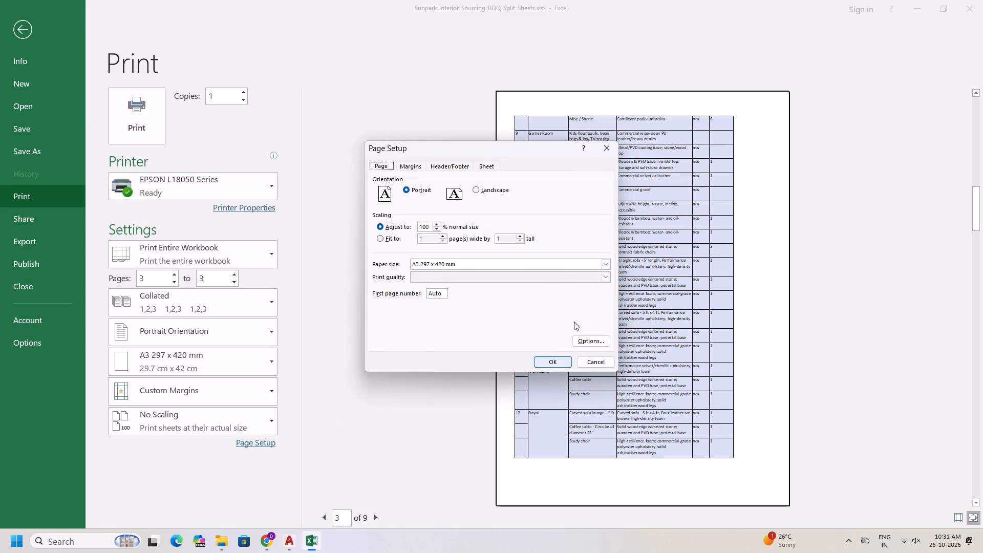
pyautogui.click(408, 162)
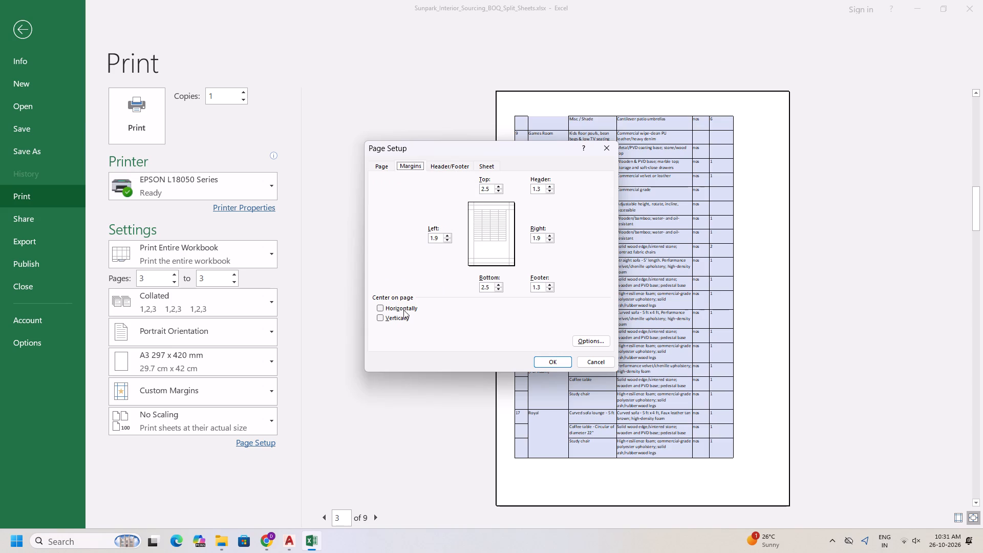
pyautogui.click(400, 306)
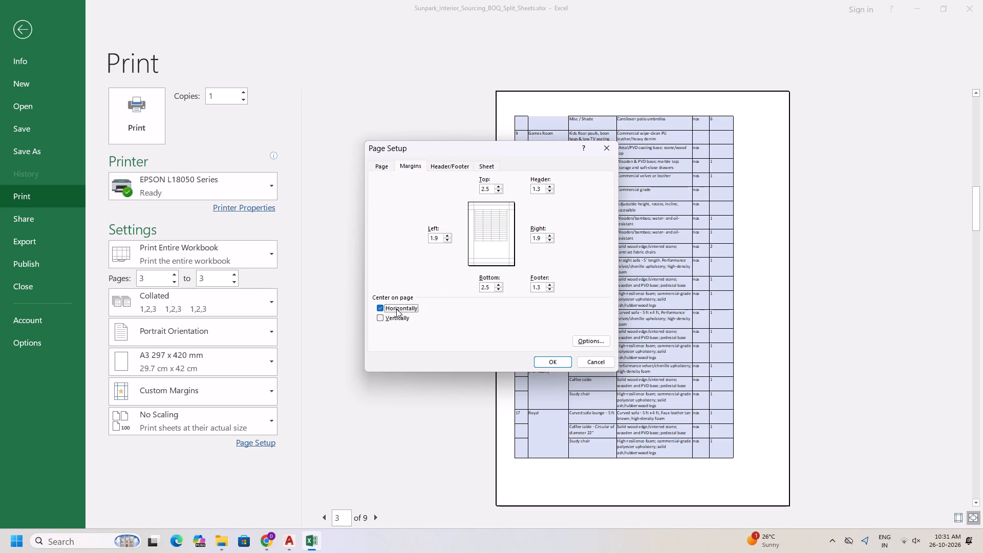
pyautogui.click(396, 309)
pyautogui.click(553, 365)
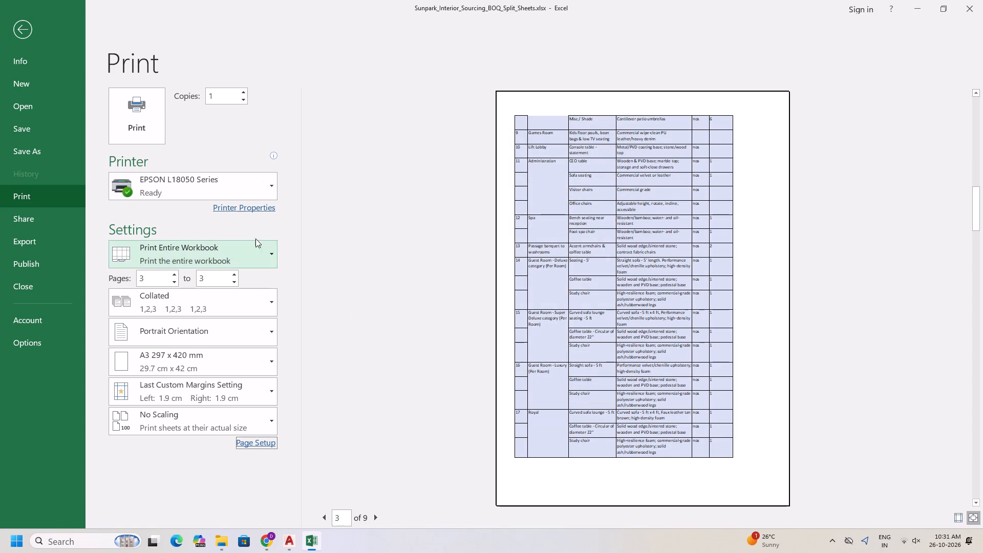
# Set the scaling to Fit All Columns on One Page and print the selected furniture BOQ page.
pyautogui.click(220, 421)
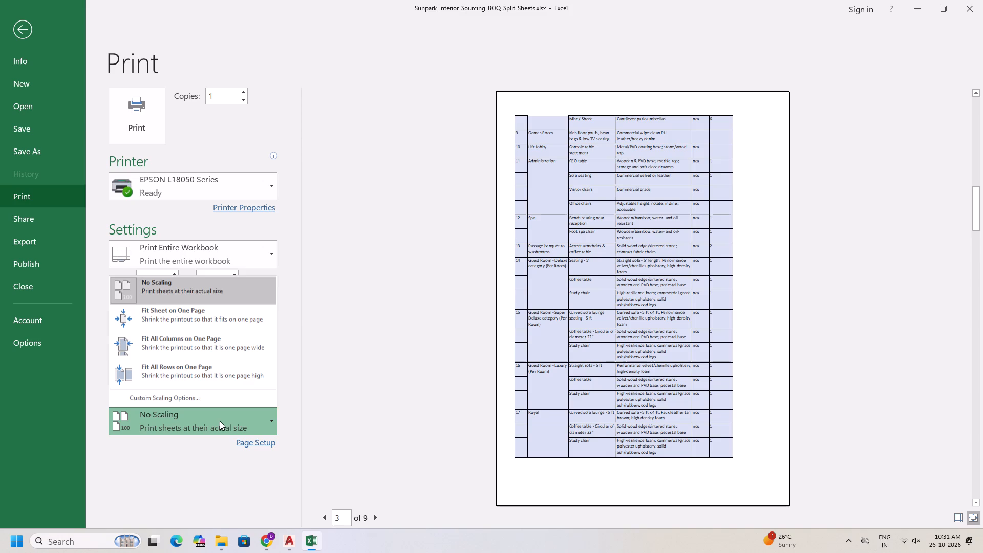
pyautogui.click(222, 336)
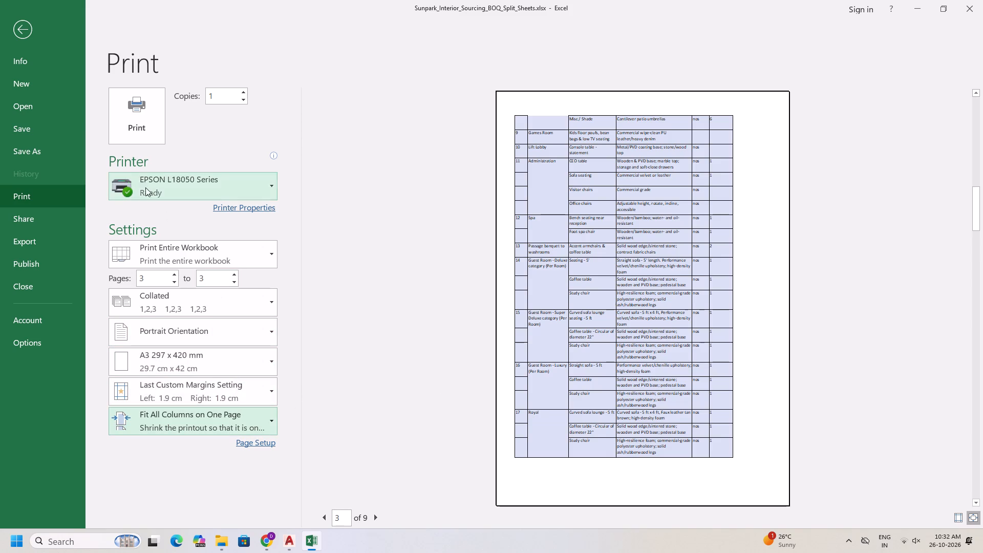
pyautogui.click(130, 117)
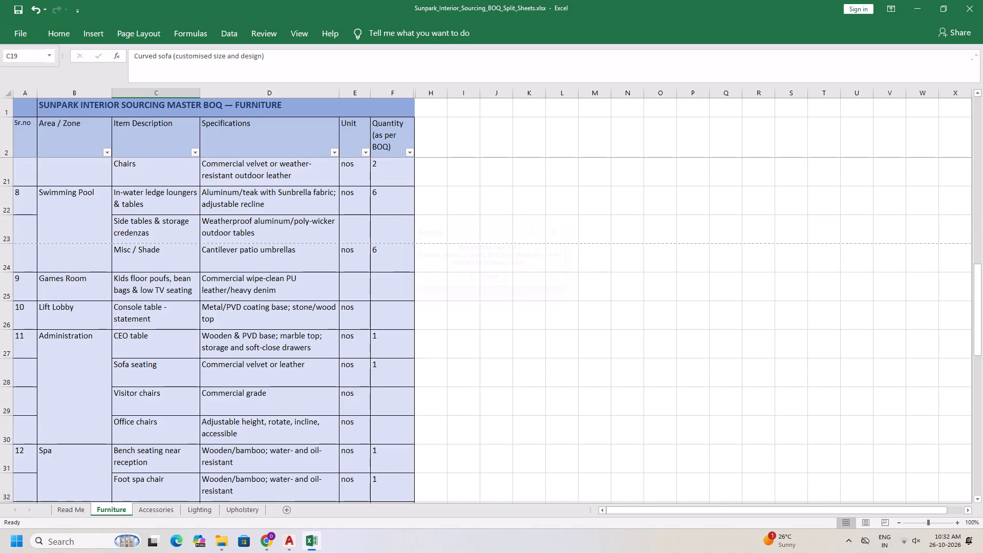
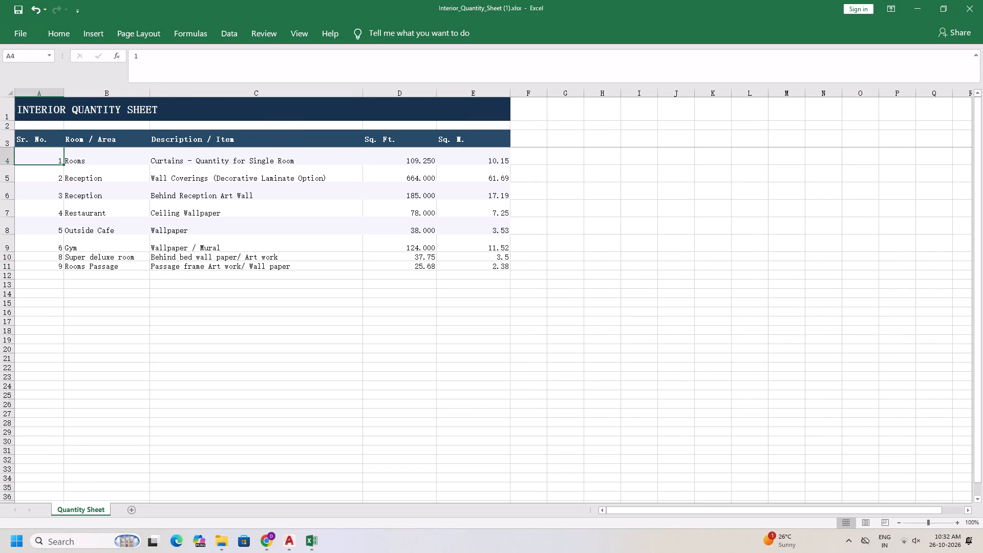
# Change the font of the whole Interior Quantity Sheet table, including title and header rows, to Calibri.
pyautogui.click(32, 107)
pyautogui.hotkey('ctrl', 'shift', 'Down')
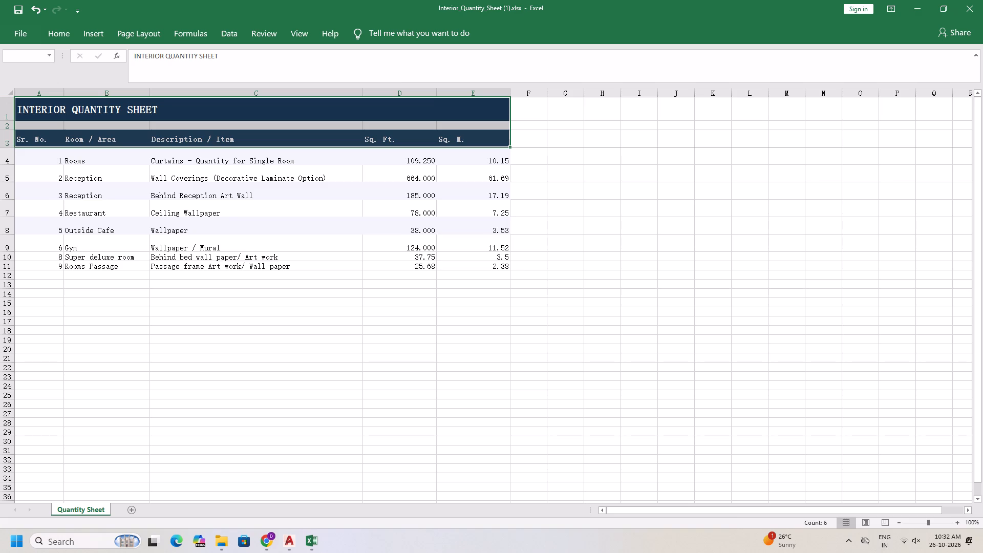
pyautogui.hotkey('ctrl', 'shift', 'Down')
pyautogui.click(82, 32)
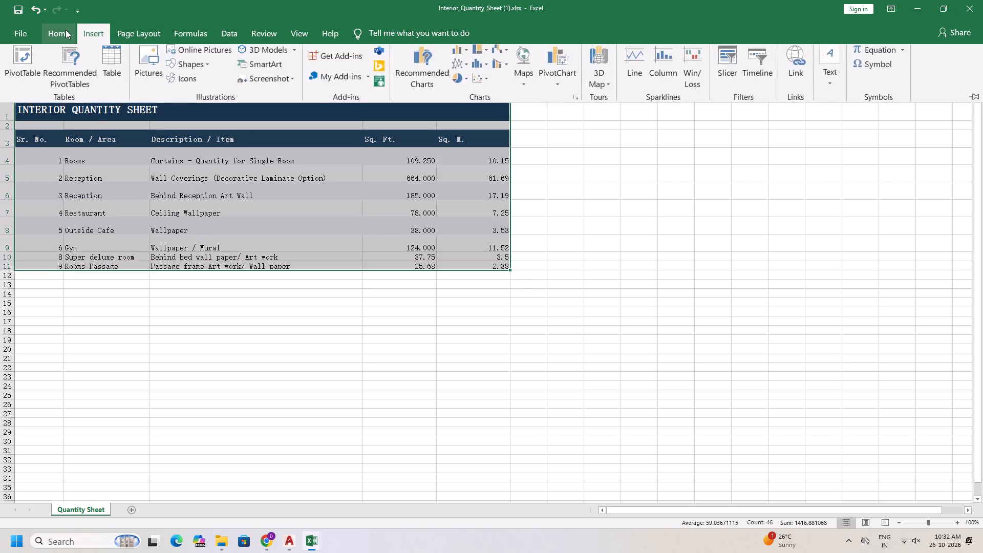
pyautogui.click(66, 30)
pyautogui.click(169, 59)
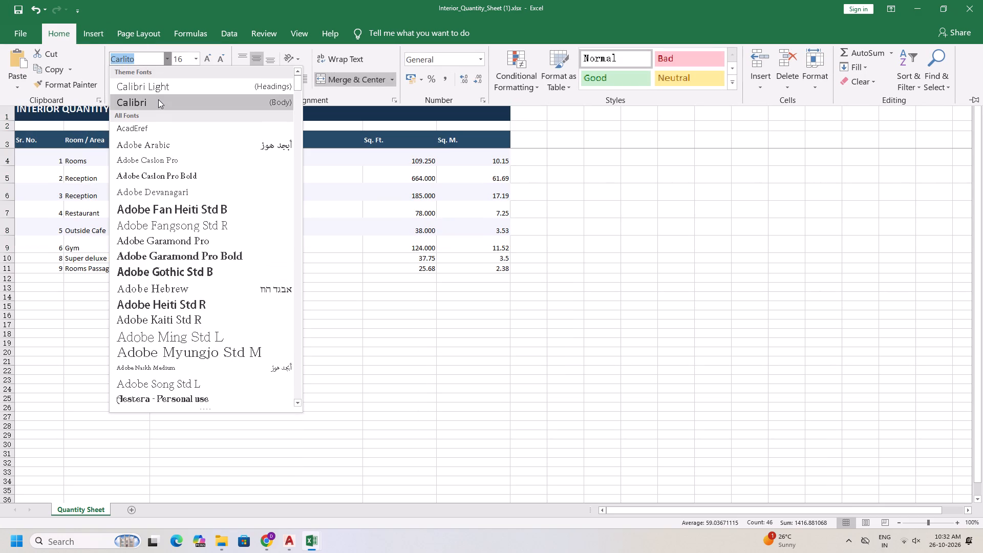
pyautogui.click(158, 99)
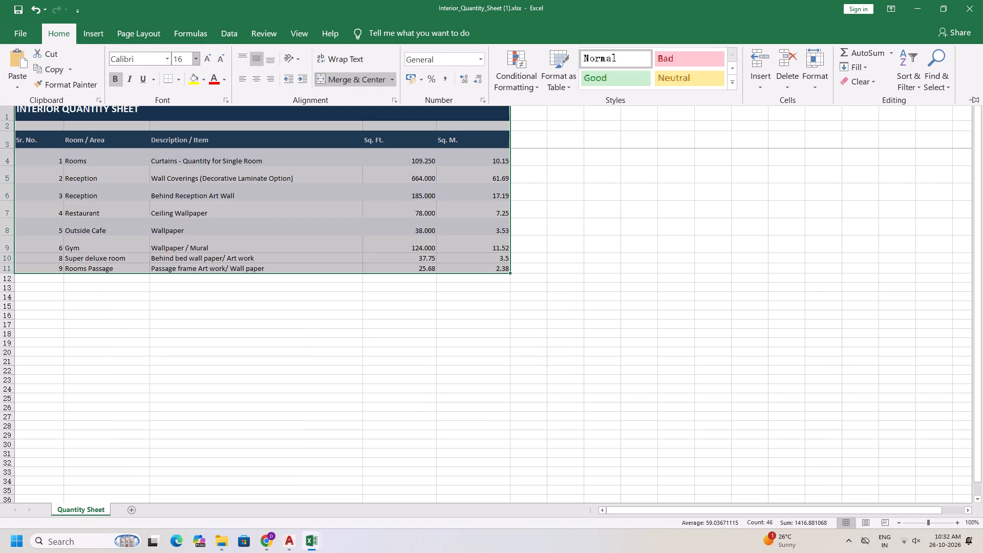
# Set the font size of all data rows below the table header, from Rooms to Rooms Passage, to 14.
pyautogui.click(42, 156)
pyautogui.click(47, 157)
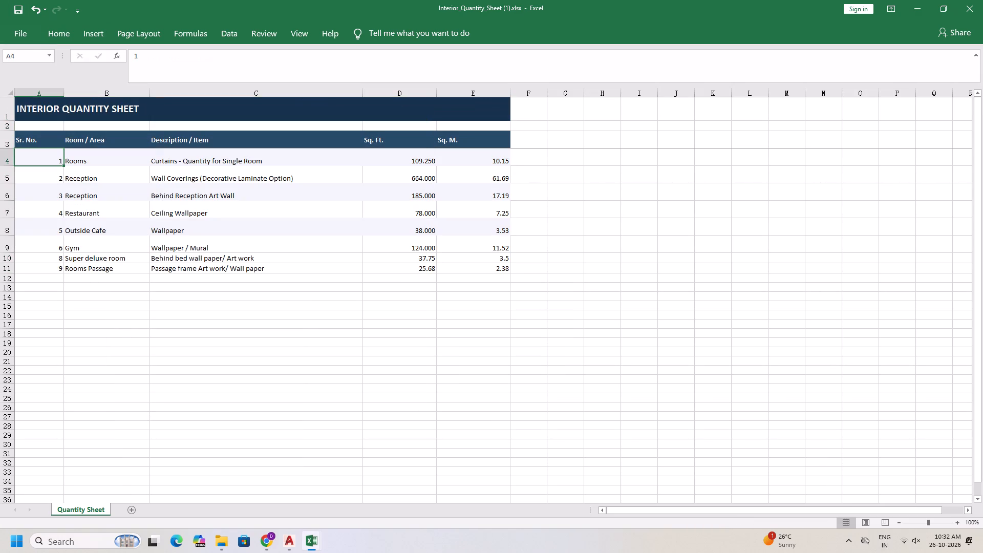
pyautogui.hotkey('ctrl', 'shift', 'Down')
pyautogui.hotkey('ctrl', 'shift', 'Right')
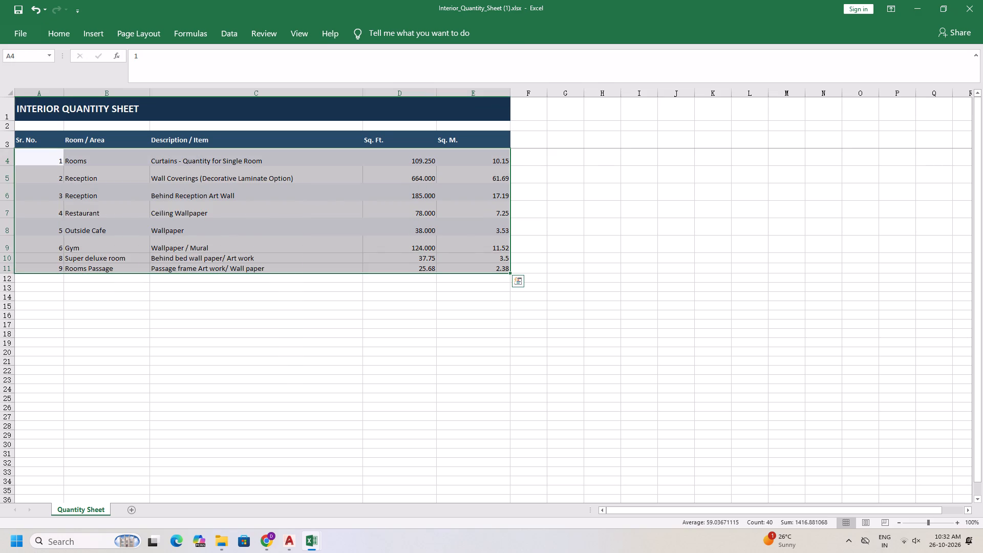
pyautogui.click(60, 34)
pyautogui.click(182, 64)
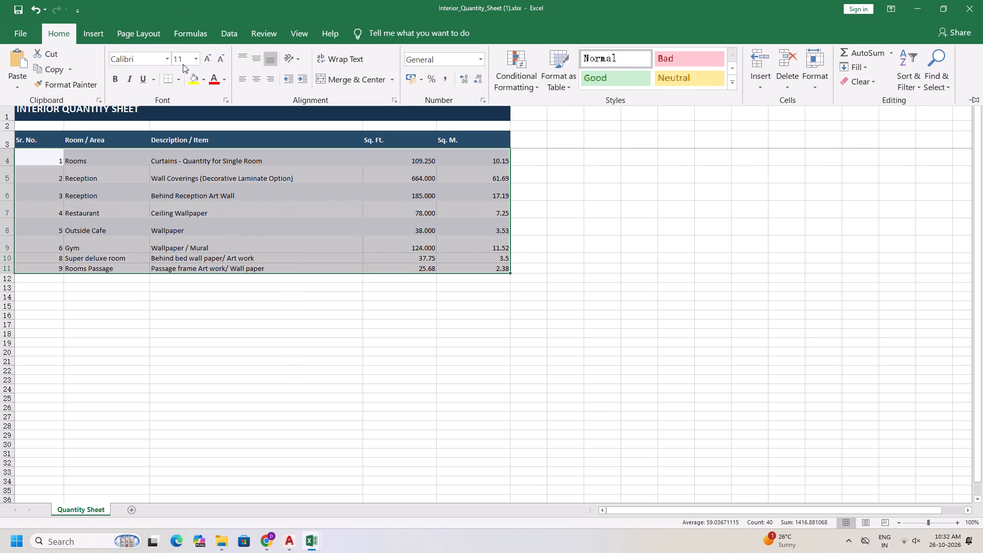
pyautogui.click(184, 61)
pyautogui.click(195, 60)
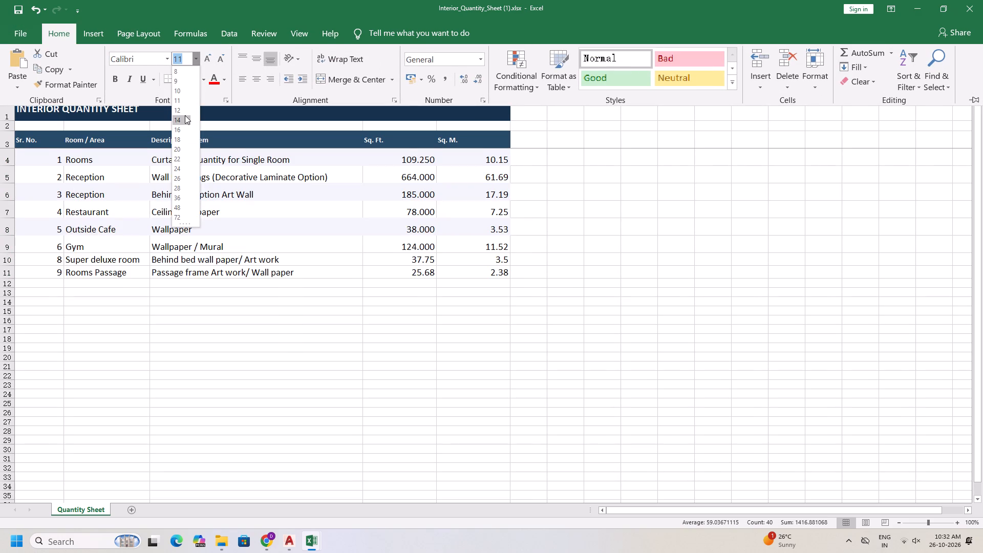
pyautogui.click(184, 119)
pyautogui.click(128, 284)
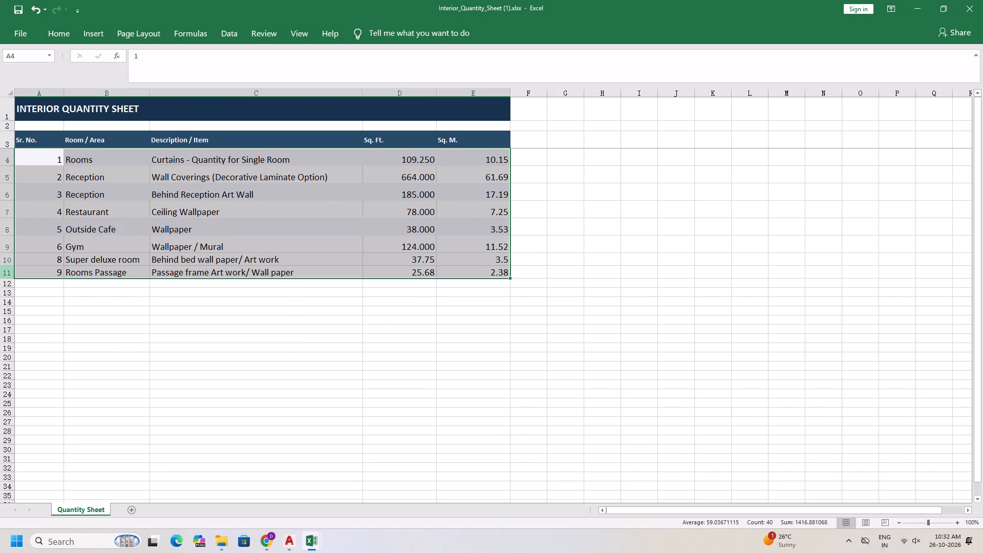
# Increase the heights of the Gym, Super deluxe room and Rooms Passage rows, with the Super deluxe room row at about 28.5.
pyautogui.click(64, 306)
pyautogui.moveTo(6, 252); pyautogui.dragTo(6, 257)
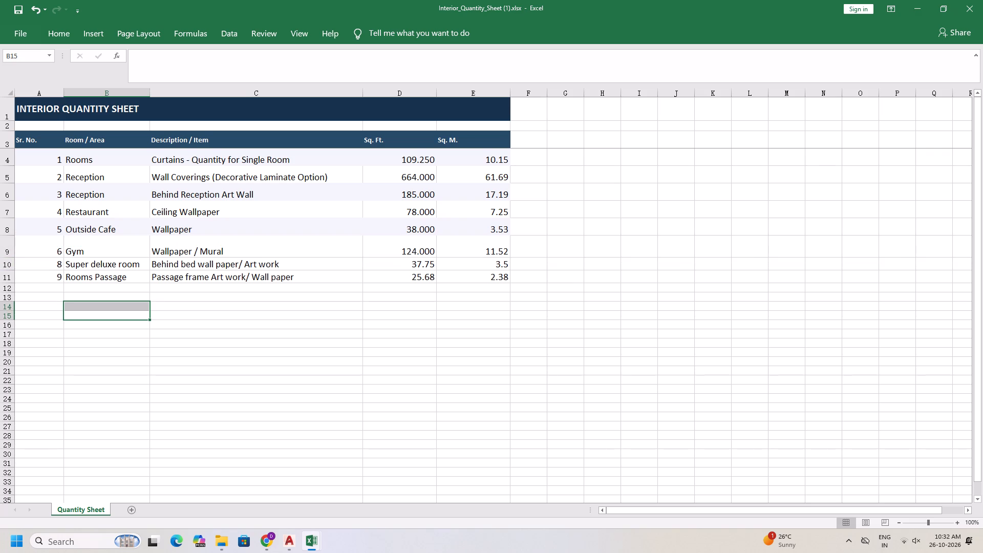
pyautogui.moveTo(7, 268); pyautogui.dragTo(8, 277)
pyautogui.moveTo(11, 289); pyautogui.dragTo(12, 296)
pyautogui.click(59, 304)
pyautogui.click(12, 280)
pyautogui.click(11, 280)
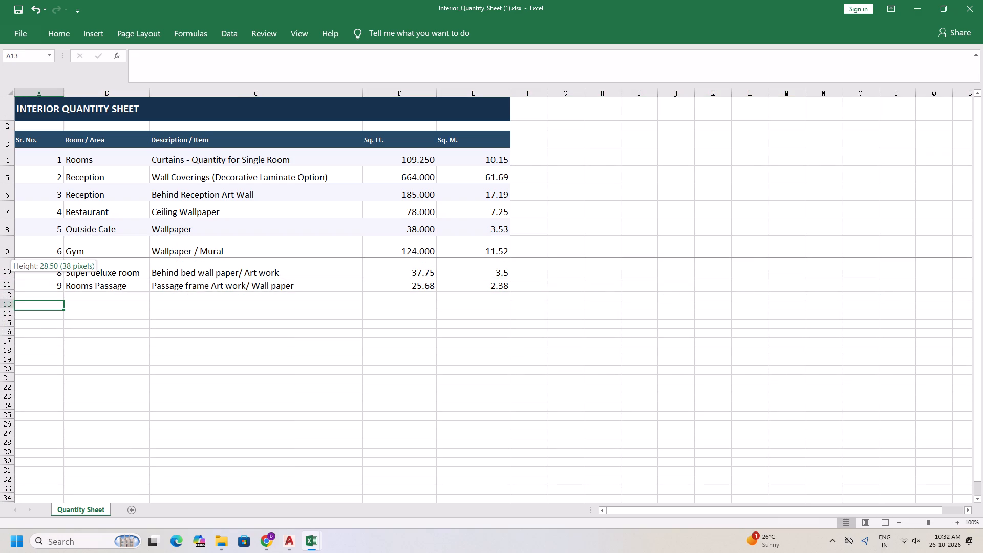
pyautogui.click(11, 288)
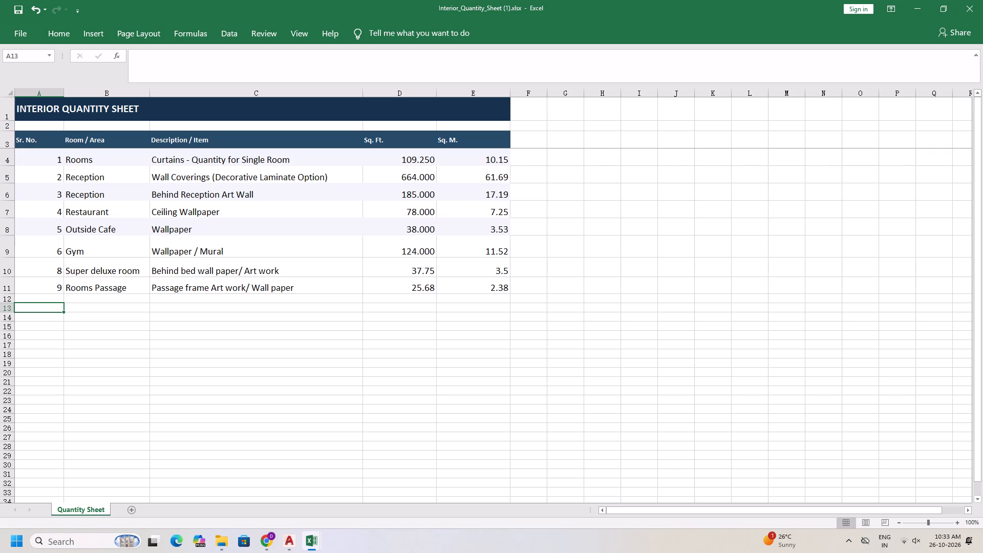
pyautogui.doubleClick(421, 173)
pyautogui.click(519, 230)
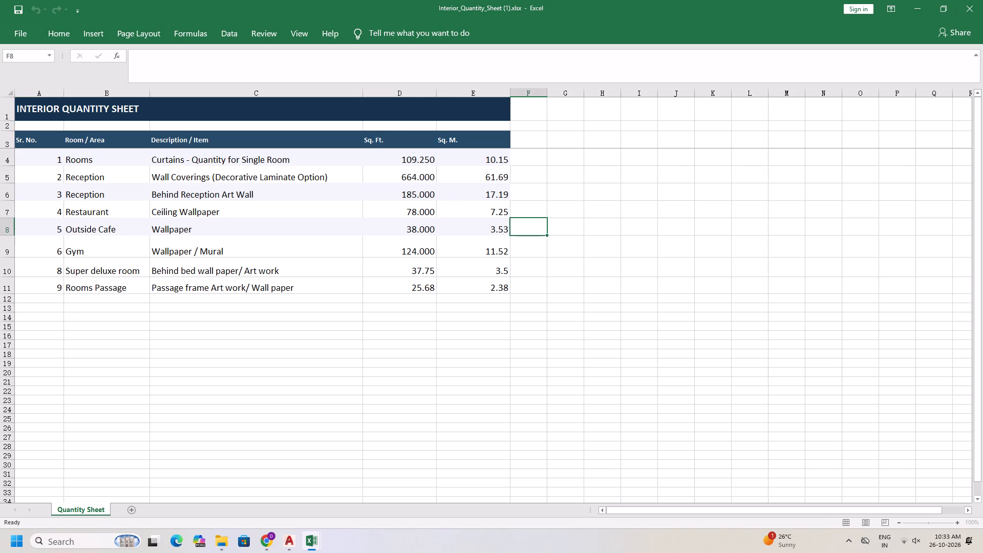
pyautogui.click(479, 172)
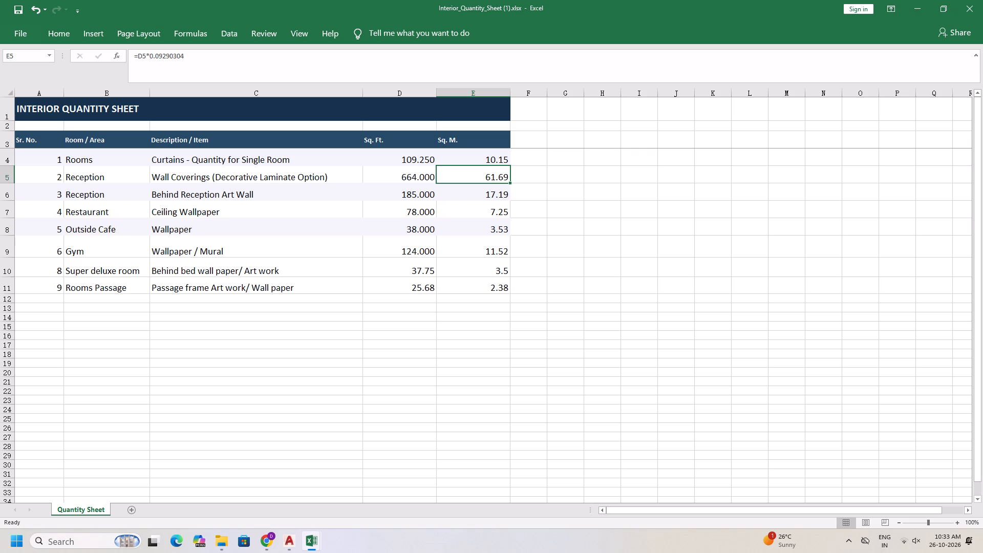
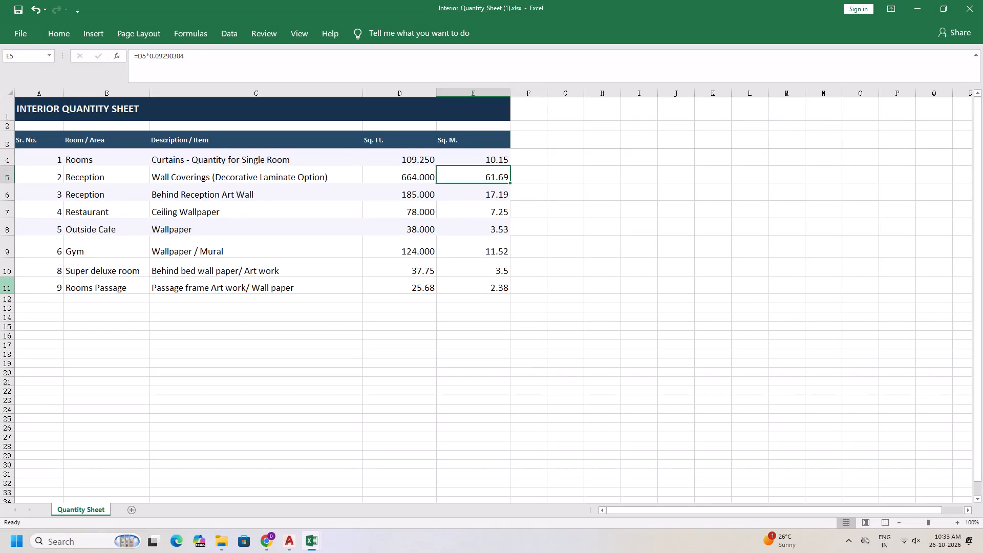
# Enter 10 as the serial number in the row below Rooms Passage.
pyautogui.click(6, 304)
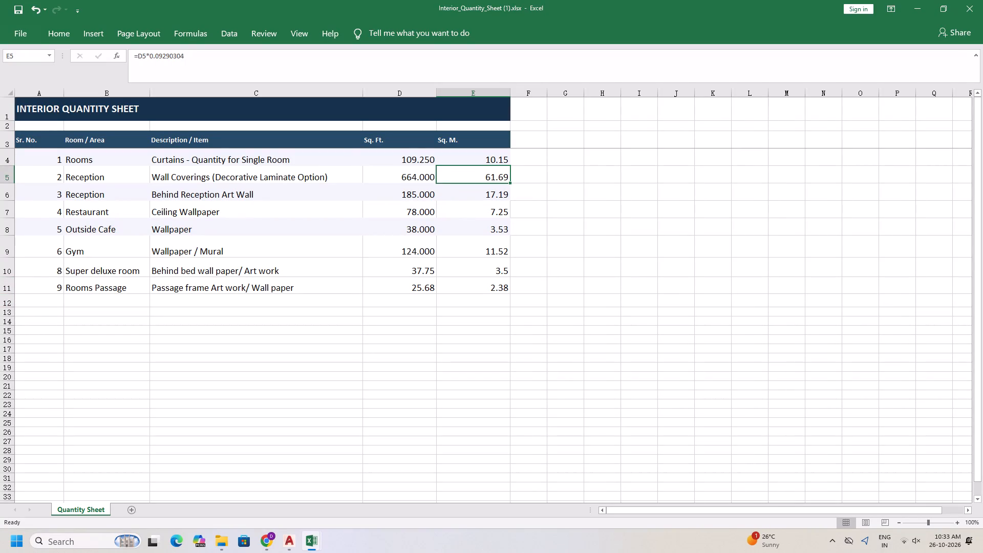
pyautogui.click(56, 302)
pyautogui.doubleClick(57, 302)
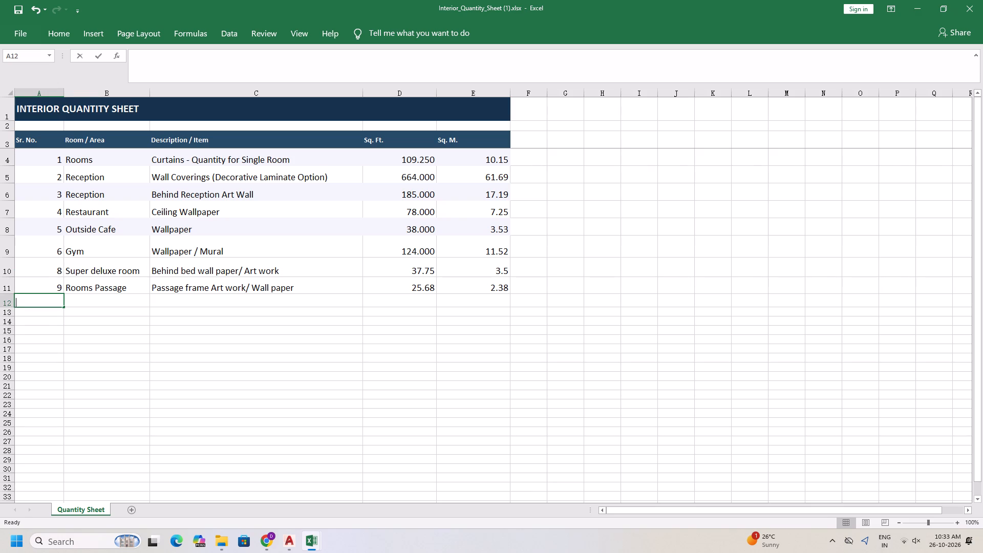
pyautogui.write('10')
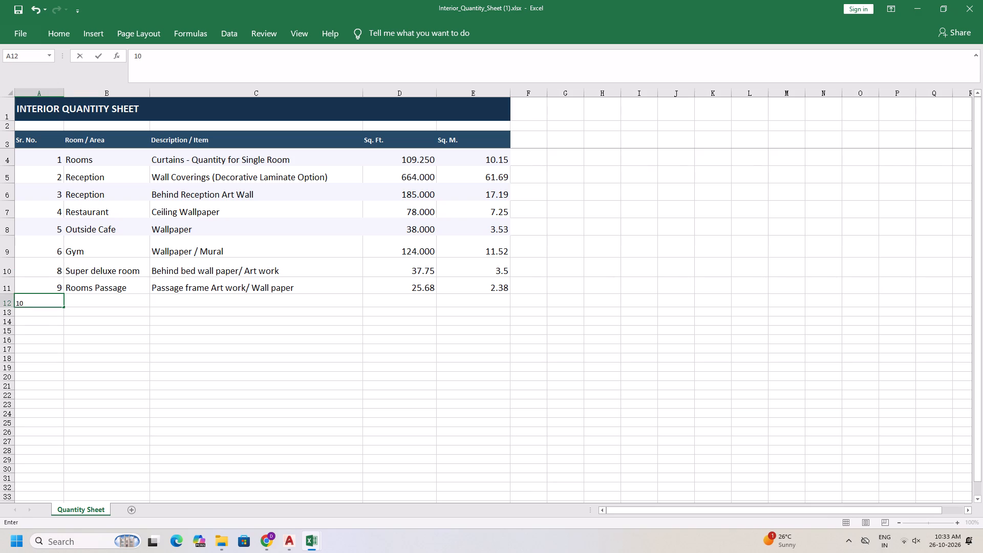
pyautogui.click(92, 305)
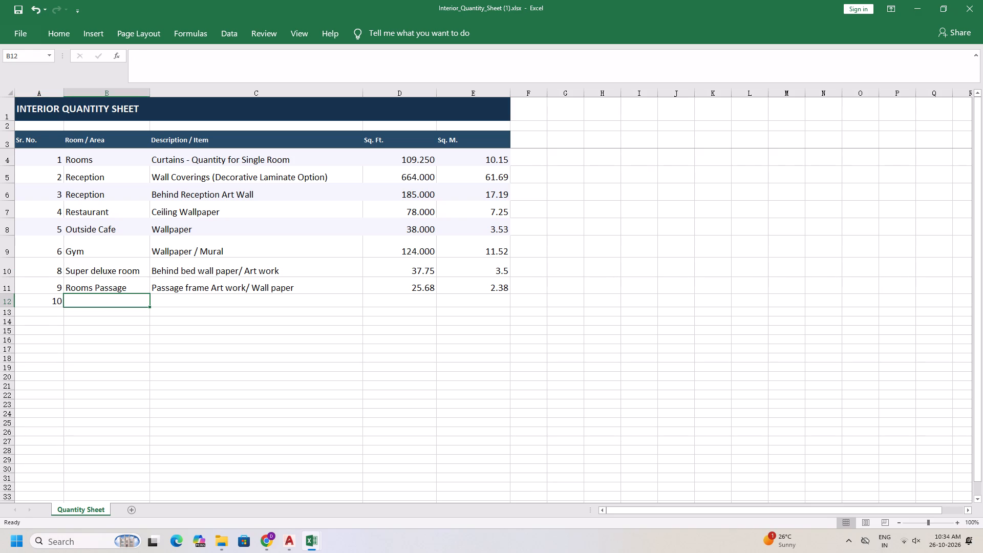
# Enter "Deluxe Bathroom Miror" as the room / area for serial number 10.
pyautogui.click(111, 268)
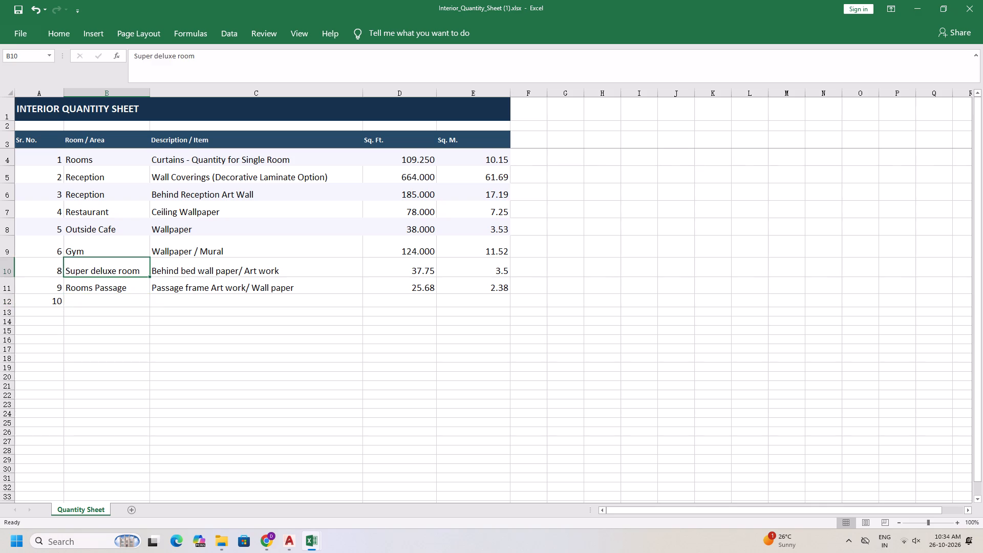
pyautogui.click(108, 303)
pyautogui.write('Deluxre')
pyautogui.press('space')
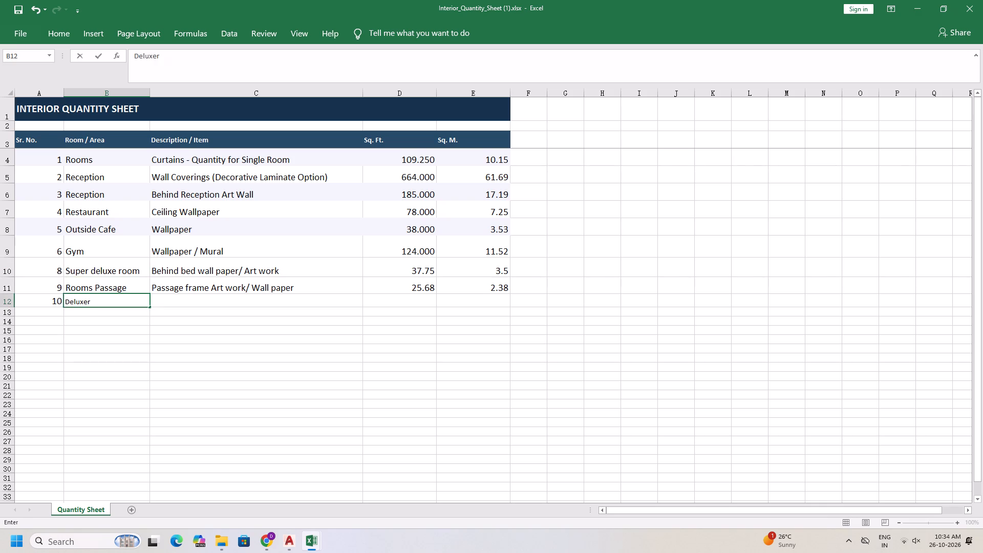
pyautogui.press('Return')
pyautogui.press('Return')
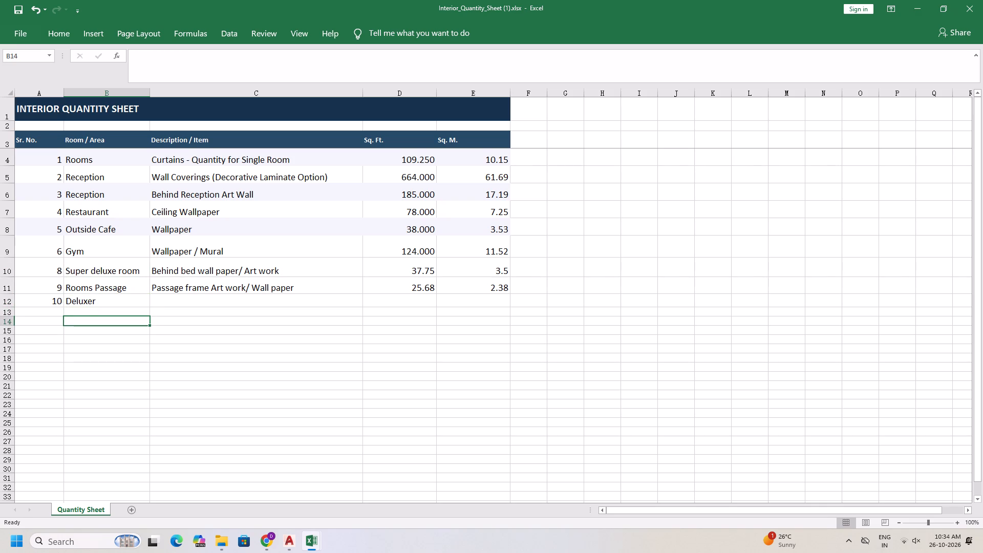
pyautogui.click(92, 304)
pyautogui.doubleClick(108, 301)
pyautogui.press('BackSpace')
pyautogui.press('BackSpace')
pyautogui.press('space')
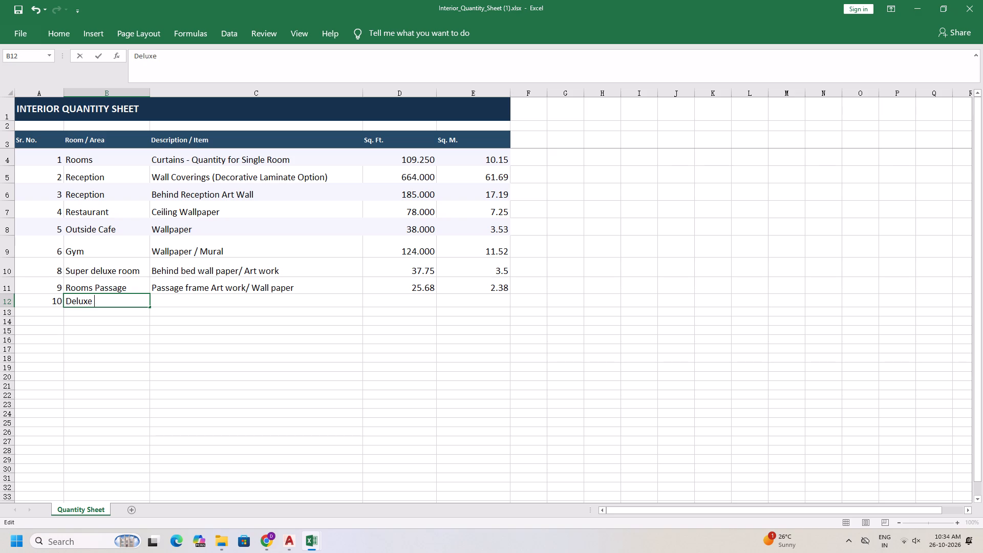
pyautogui.write('Bathroiom')
pyautogui.press('BackSpace')
pyautogui.press('BackSpace')
pyautogui.press('BackSpace')
pyautogui.write('om')
pyautogui.press('space')
pyautogui.write('Miror')
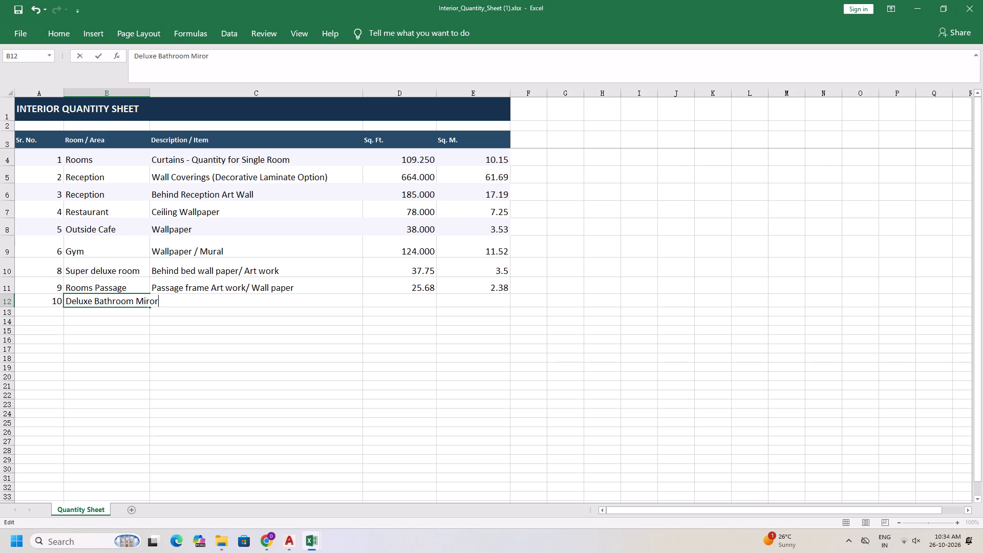
# Switch to the Sunpark interior sourcing BOQ workbook and open its Accessories sheet.
pyautogui.click(293, 481)
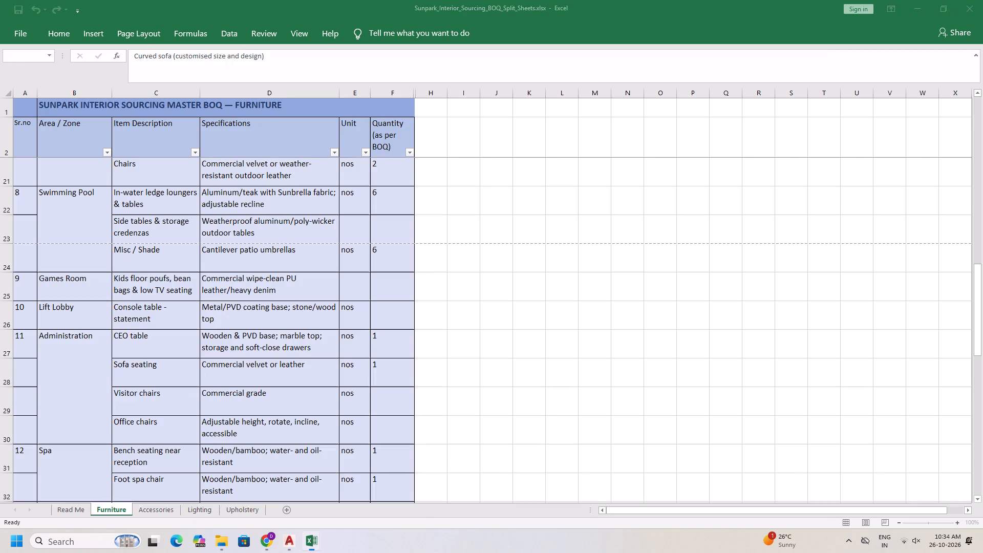
pyautogui.click(169, 513)
# Insert a blank row between the Guest Room Deluxe and Super Deluxe rows and reduce its height to about half.
pyautogui.scroll(3, 139, 394)
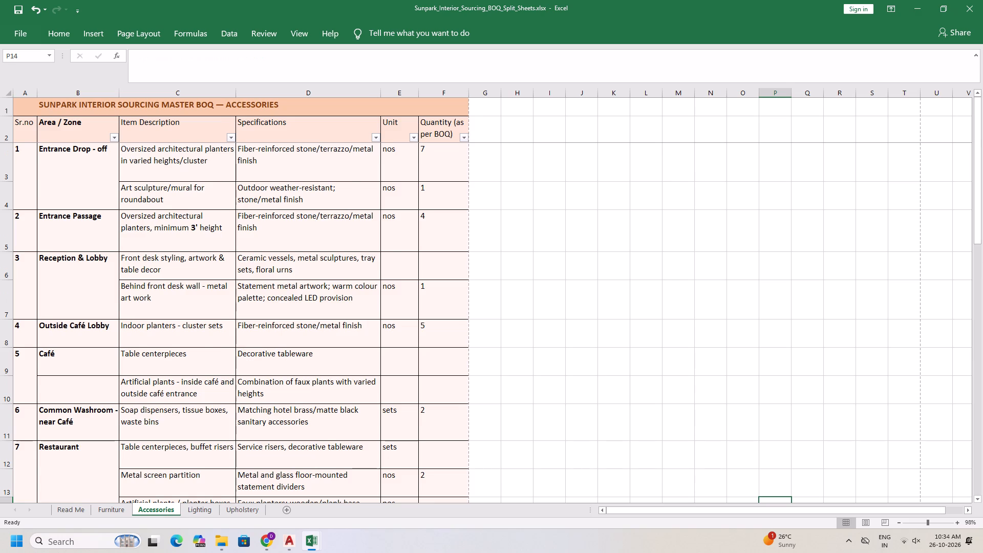
pyautogui.scroll(-2, 92, 378)
pyautogui.click(99, 225)
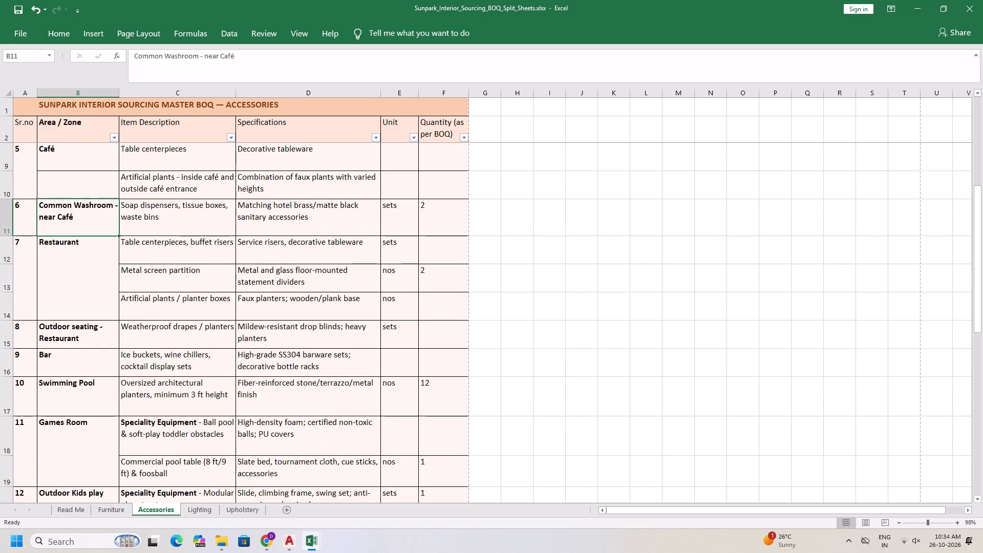
pyautogui.scroll(-8, 108, 346)
pyautogui.scroll(4, 110, 364)
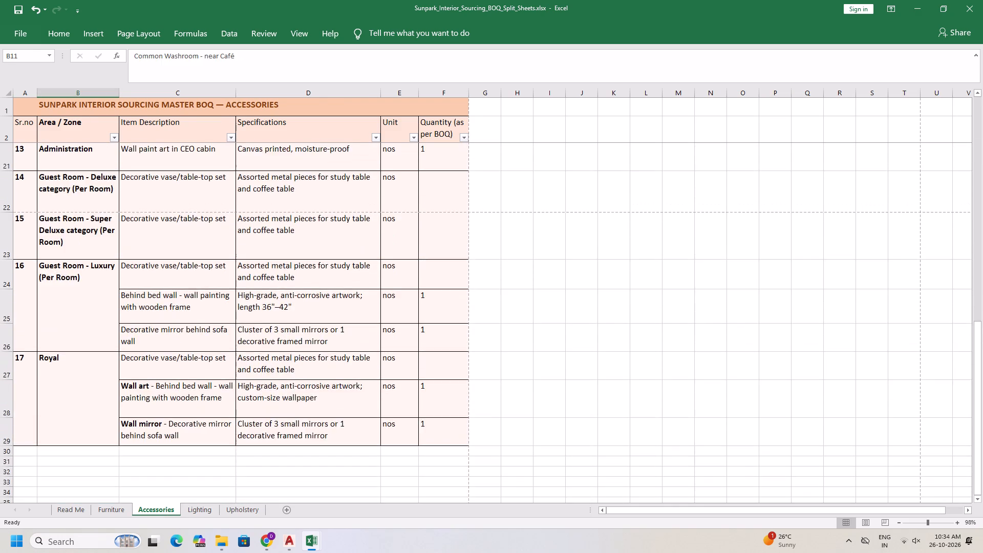
pyautogui.scroll(1, 110, 364)
pyautogui.click(108, 297)
pyautogui.click(179, 303)
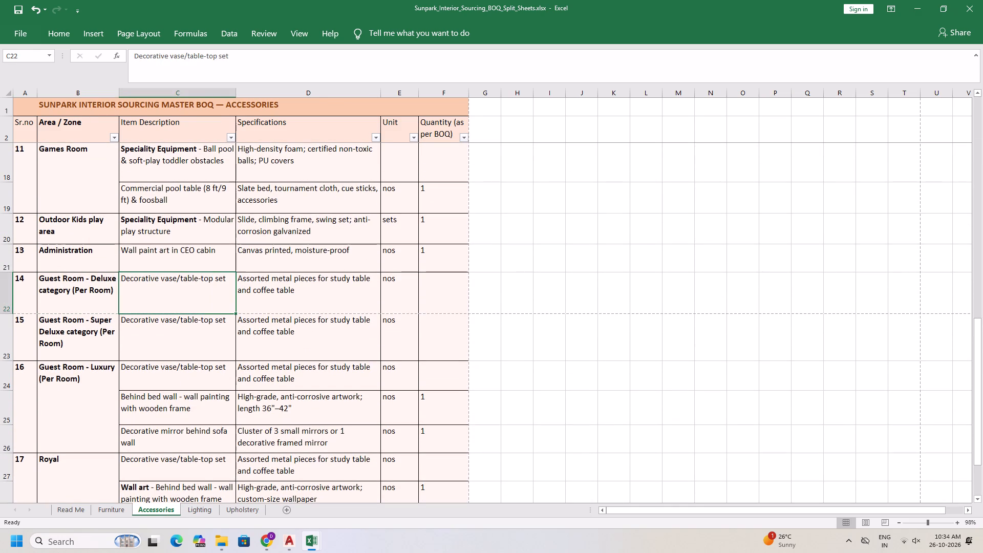
pyautogui.click(89, 289)
pyautogui.click(176, 303)
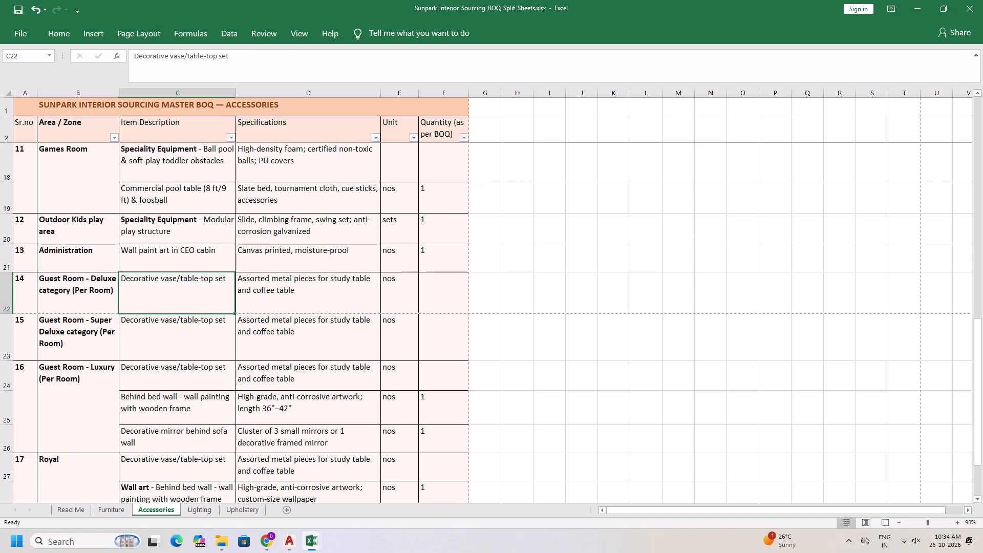
pyautogui.click(102, 350)
pyautogui.click(59, 33)
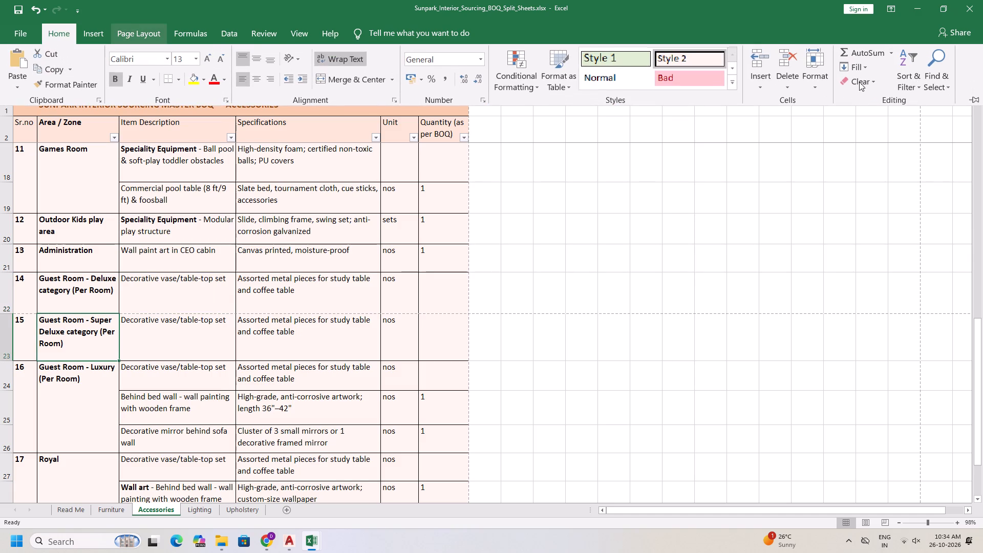
pyautogui.click(766, 85)
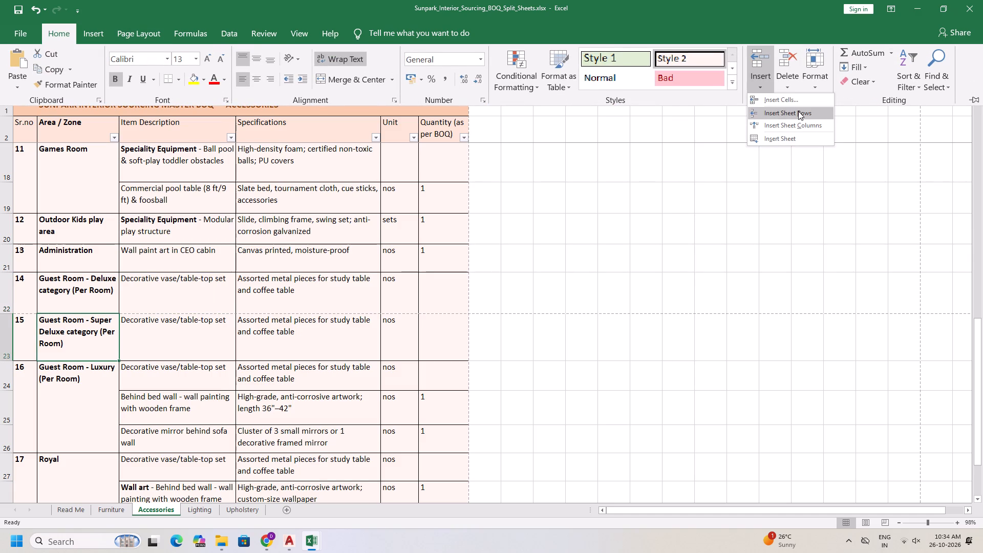
pyautogui.click(798, 111)
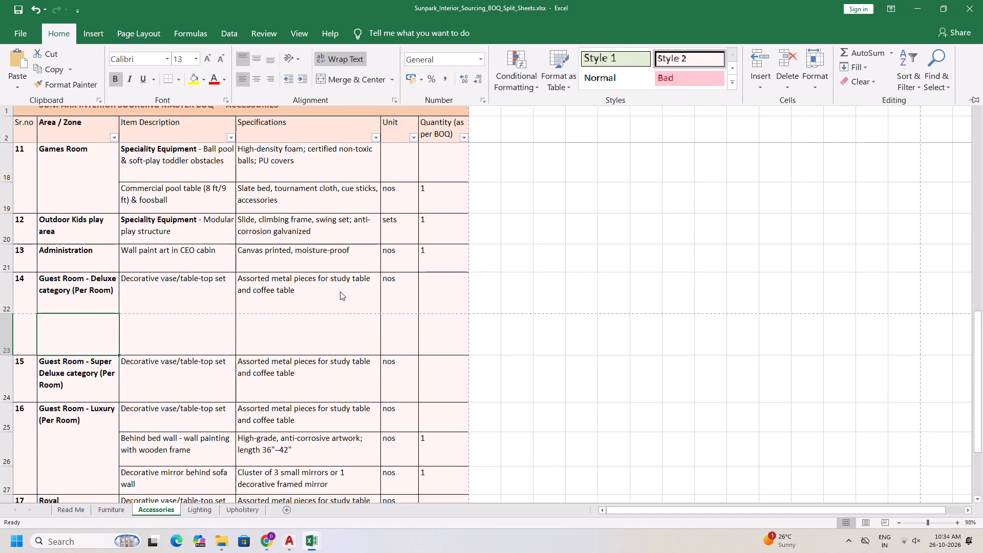
pyautogui.click(5, 355)
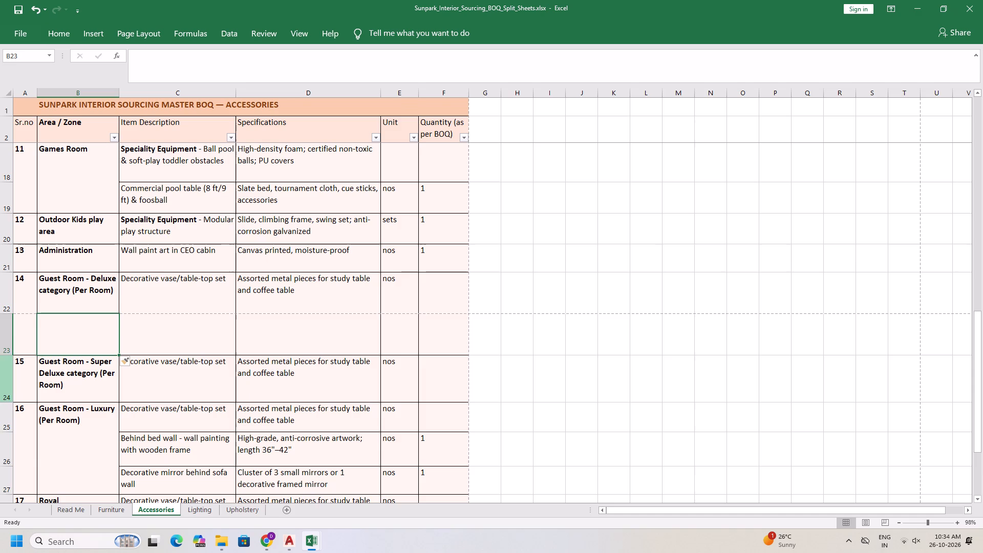
pyautogui.moveTo(5, 354); pyautogui.dragTo(12, 333)
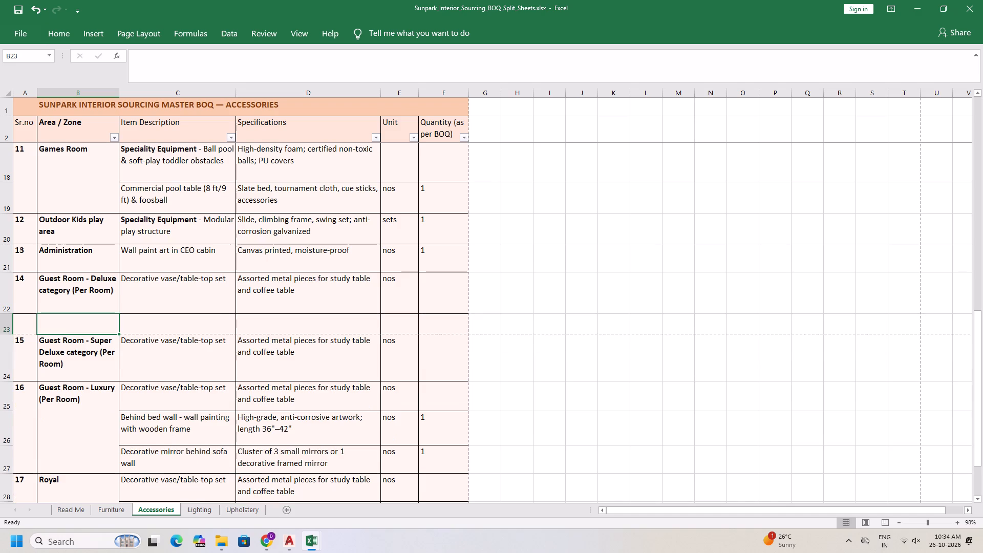
# Enter Bathroom as the area / zone and Mirror as the item description in the new row.
pyautogui.doubleClick(80, 324)
pyautogui.write('Bathroom')
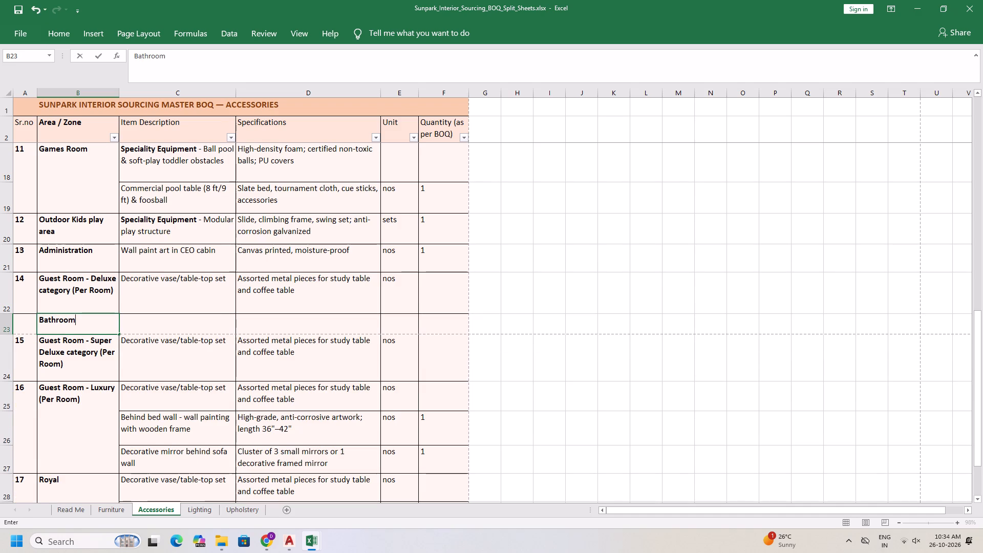
pyautogui.click(157, 324)
pyautogui.write('Mirror')
pyautogui.press('space')
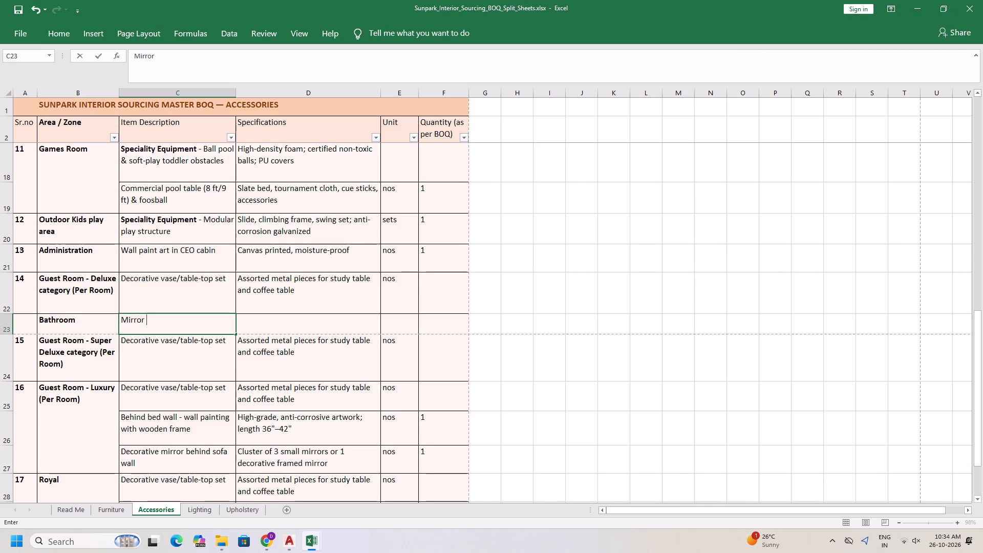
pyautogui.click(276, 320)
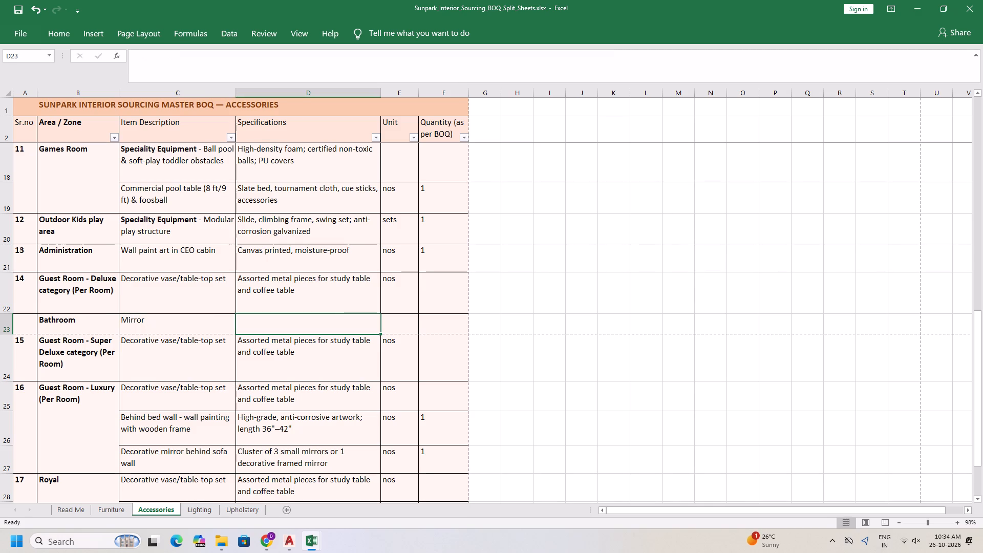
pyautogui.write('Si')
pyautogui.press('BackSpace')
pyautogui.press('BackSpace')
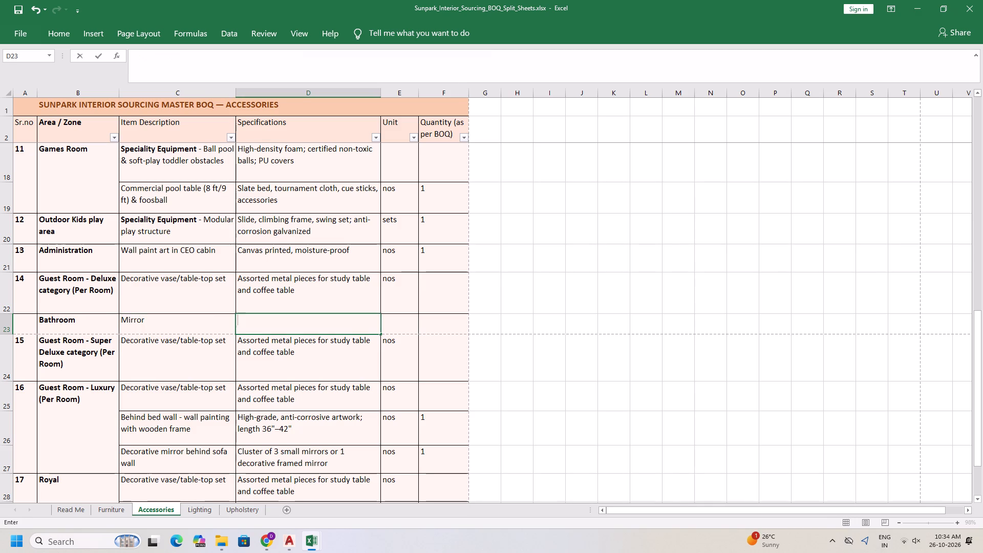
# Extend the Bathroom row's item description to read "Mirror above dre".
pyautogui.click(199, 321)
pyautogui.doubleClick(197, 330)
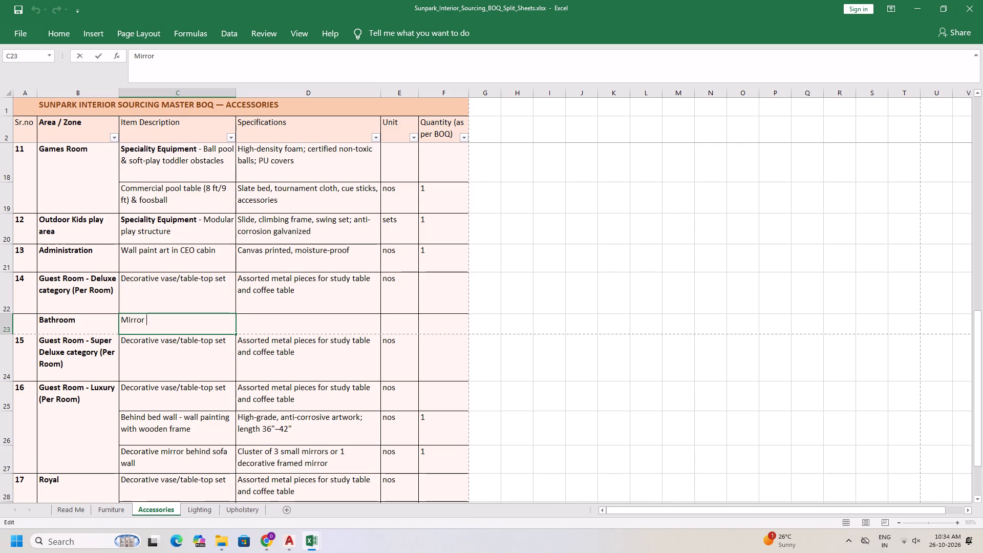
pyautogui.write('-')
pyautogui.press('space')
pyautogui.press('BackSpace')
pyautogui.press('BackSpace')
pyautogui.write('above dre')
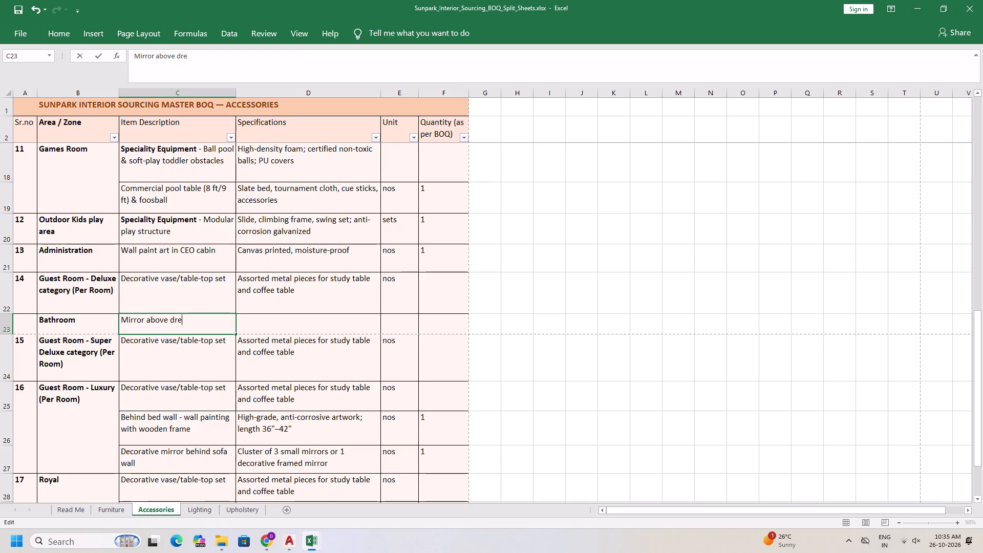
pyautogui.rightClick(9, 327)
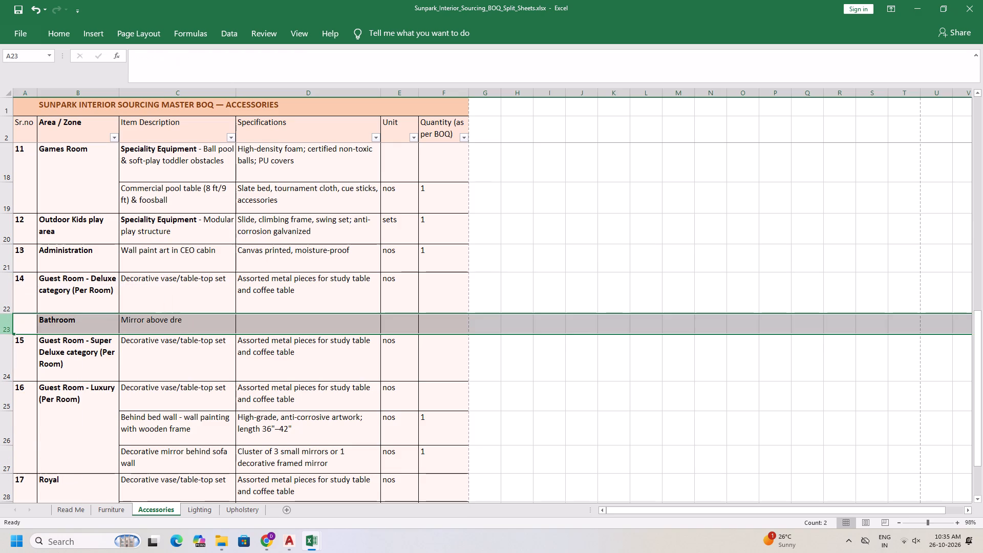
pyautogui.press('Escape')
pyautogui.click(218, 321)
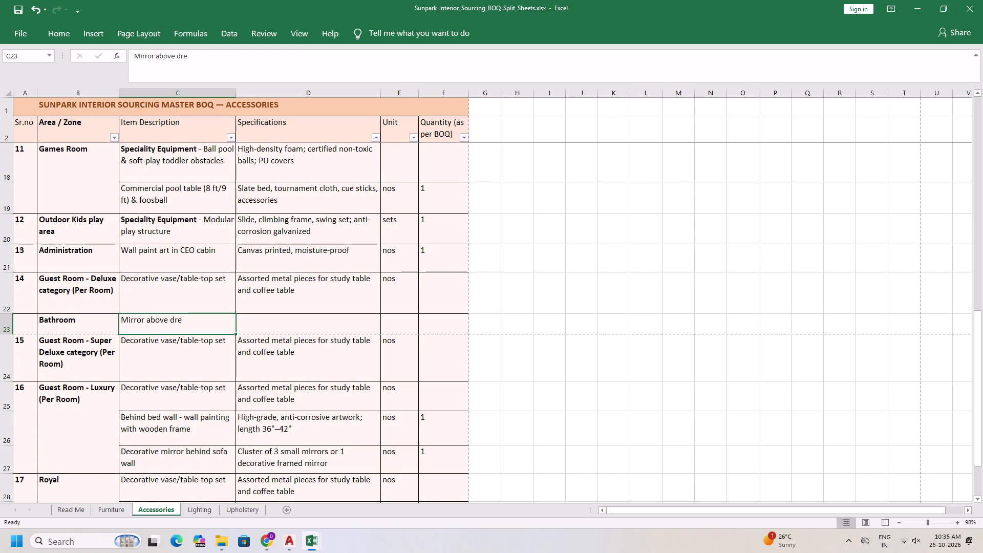
# Change the Bathroom row's item description to "Mirror of Size - 3' 4" x 4' 4"".
pyautogui.doubleClick(205, 323)
pyautogui.press('BackSpace')
pyautogui.press('BackSpace')
pyautogui.press('BackSpace')
pyautogui.press('BackSpace')
pyautogui.press('BackSpace')
pyautogui.press('BackSpace')
pyautogui.press('BackSpace')
pyautogui.press('BackSpace')
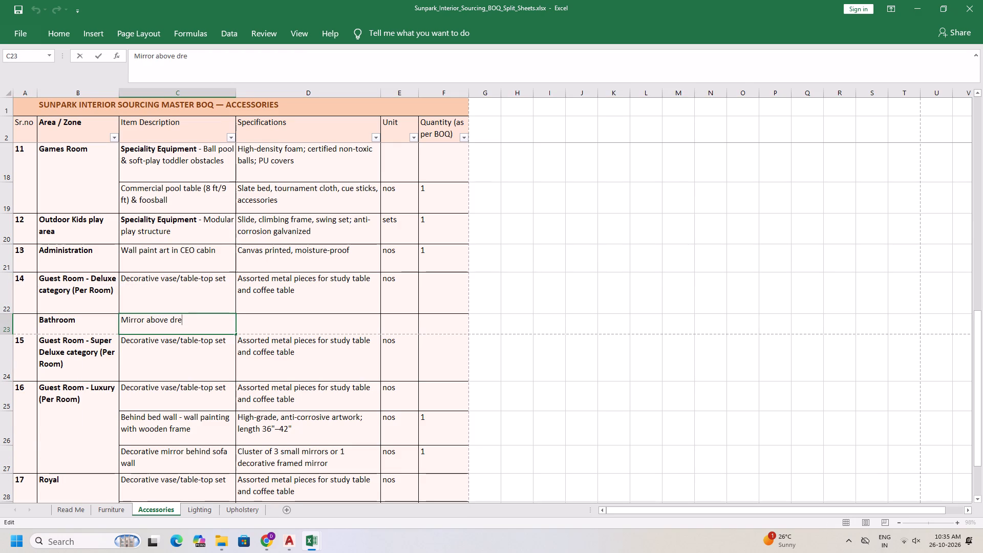
pyautogui.press('BackSpace')
pyautogui.write("of Size - 3'")
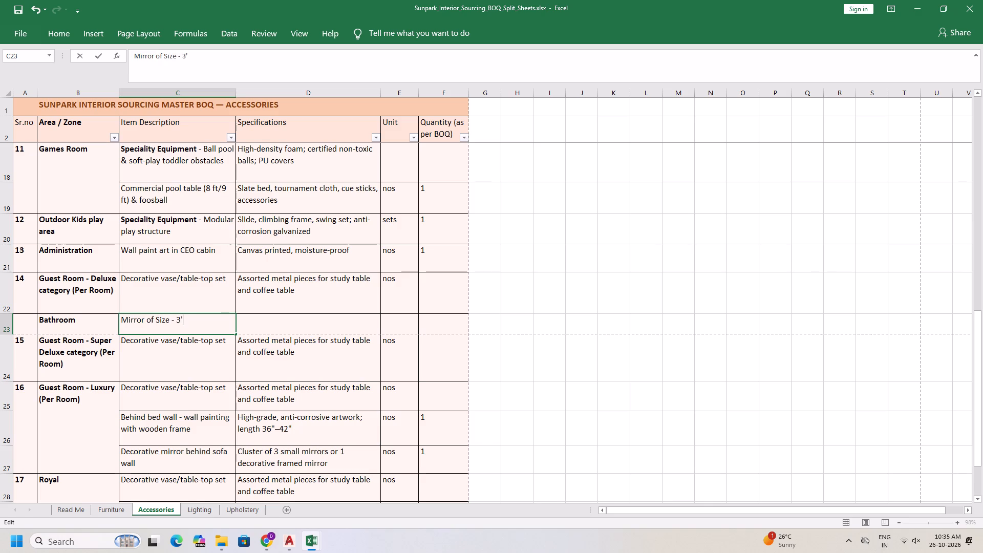
pyautogui.press('space')
pyautogui.write('4')
pyautogui.write('" x 4\'')
pyautogui.press('space')
pyautogui.press('4')
pyautogui.hotkey('shift', '"')
# Enter "Wall mirror" as the specification in the Bathroom row.
pyautogui.click(249, 322)
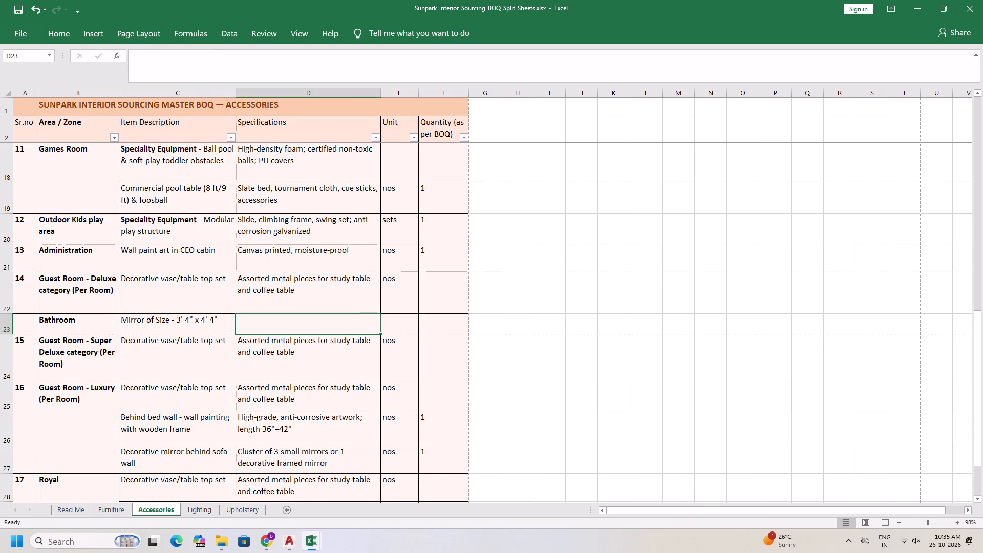
pyautogui.write('Wall mirror')
pyautogui.click(75, 371)
# Insert a blank row above the Guest Room - Luxury row.
pyautogui.click(79, 397)
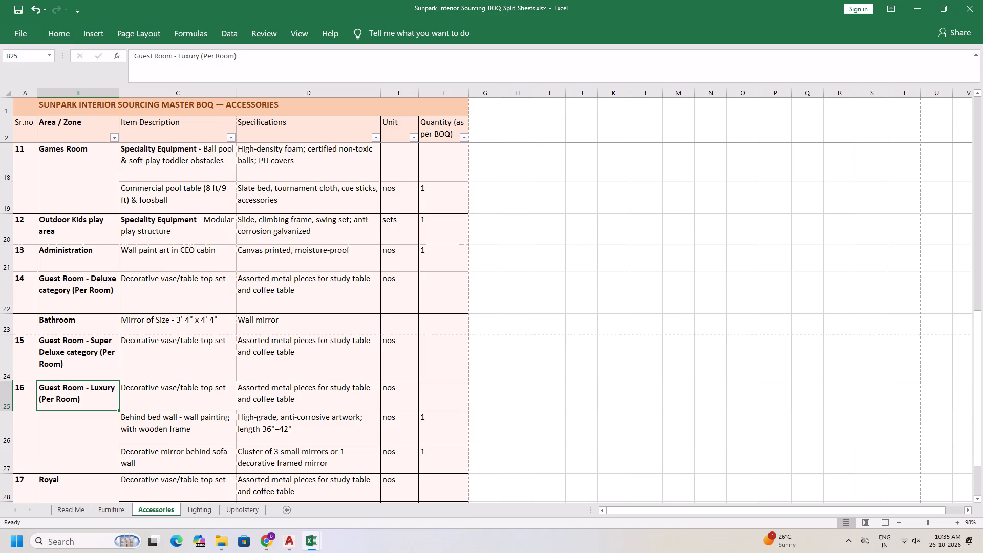
pyautogui.click(79, 30)
pyautogui.click(63, 29)
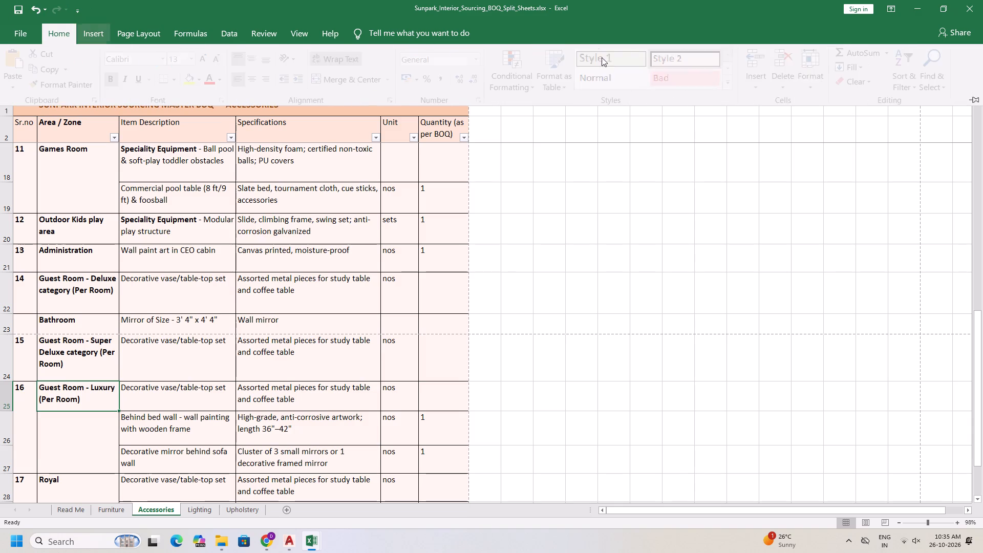
pyautogui.click(754, 83)
pyautogui.click(790, 111)
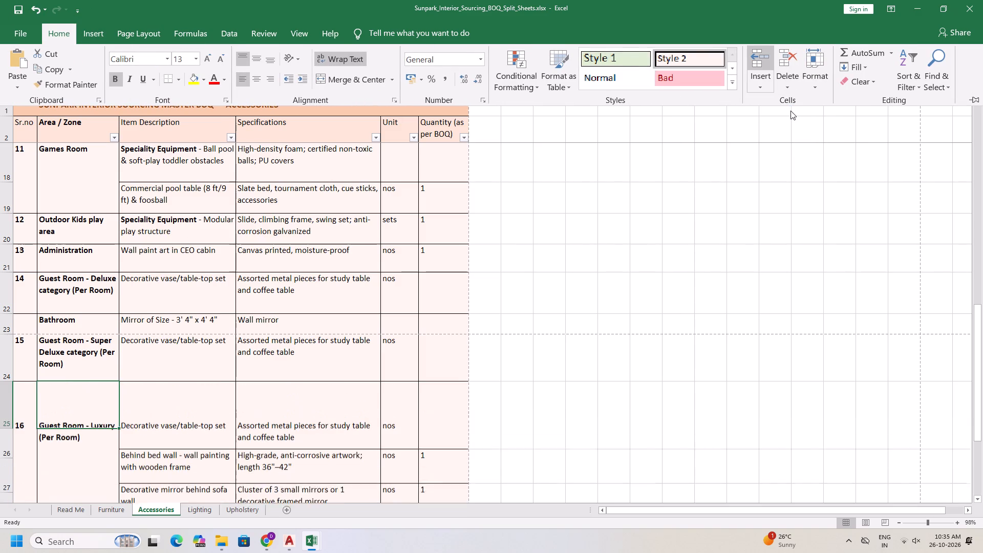
# Enter "Super Deluxe" as the area / zone in the new row above Guest Room - Luxury.
pyautogui.doubleClick(87, 398)
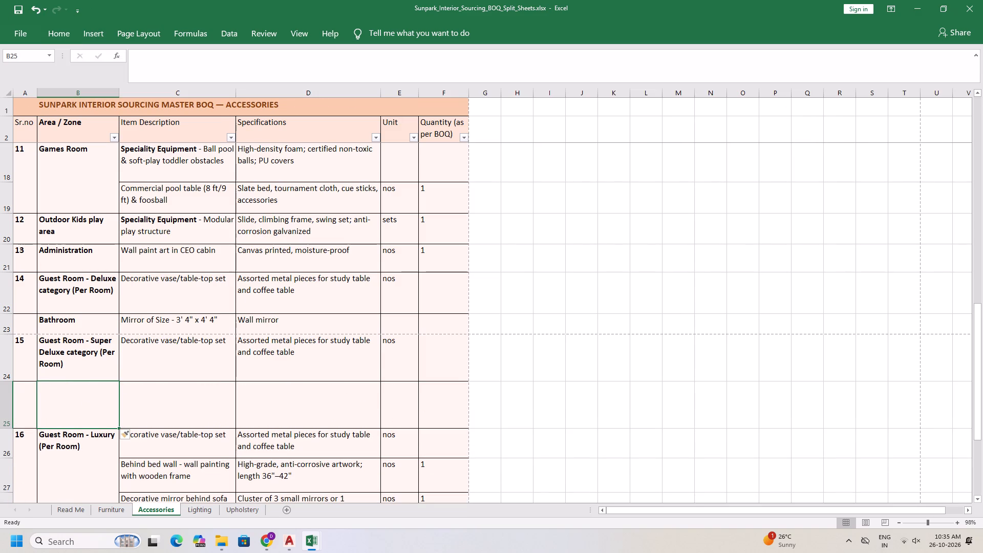
pyautogui.write('Super Dweluxe')
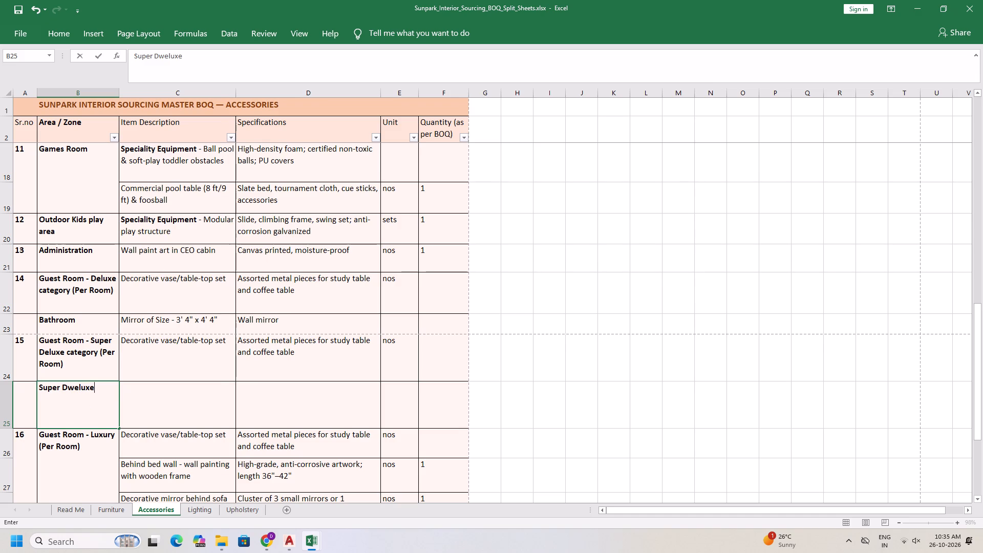
pyautogui.click(74, 388)
pyautogui.press('BackSpace')
pyautogui.click(145, 397)
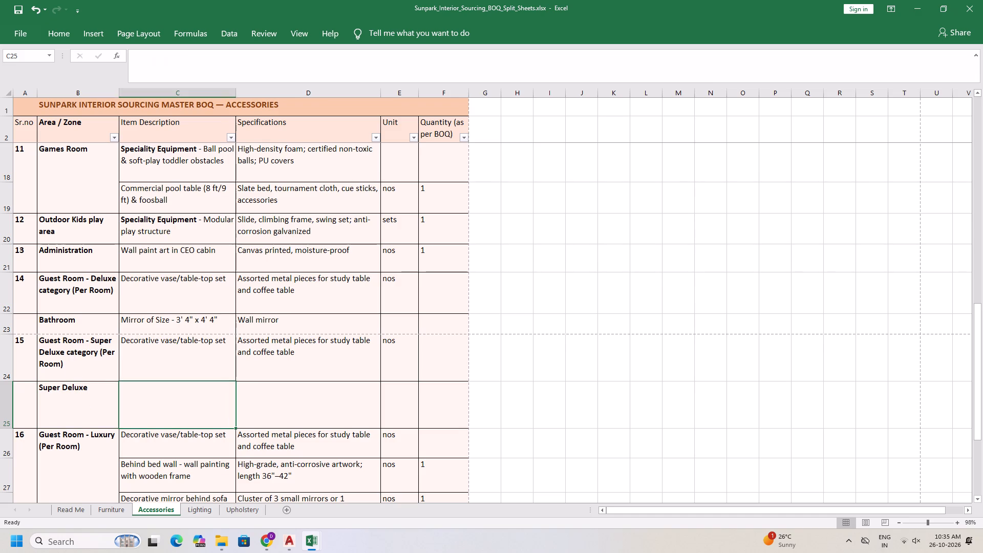
# Copy the mirror's item description and specification from the Bathroom row into the new Super Deluxe row.
pyautogui.doubleClick(158, 392)
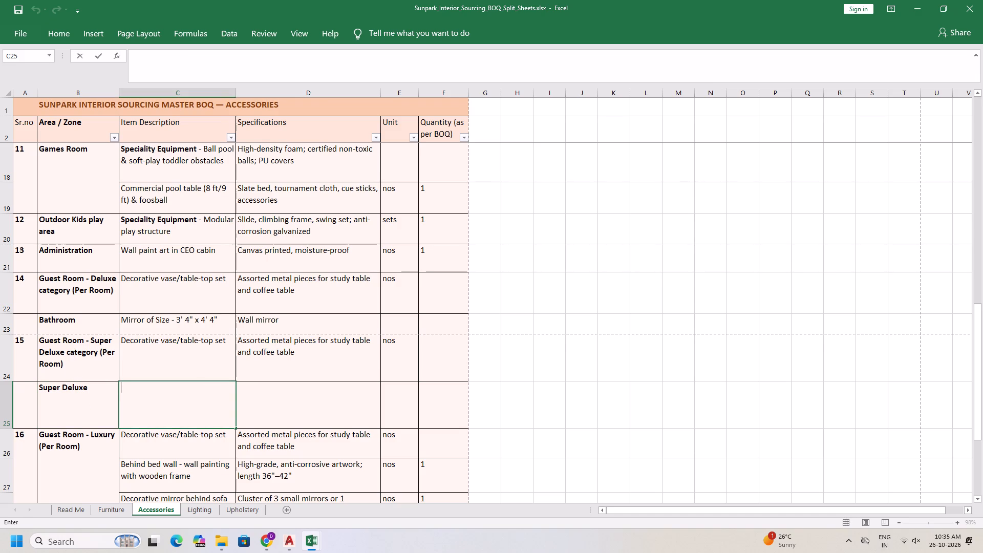
pyautogui.click(188, 325)
pyautogui.keyDown('shift'); pyautogui.click(279, 324); pyautogui.keyUp('shift')
pyautogui.hotkey('ctrl', 'c')
pyautogui.click(187, 408)
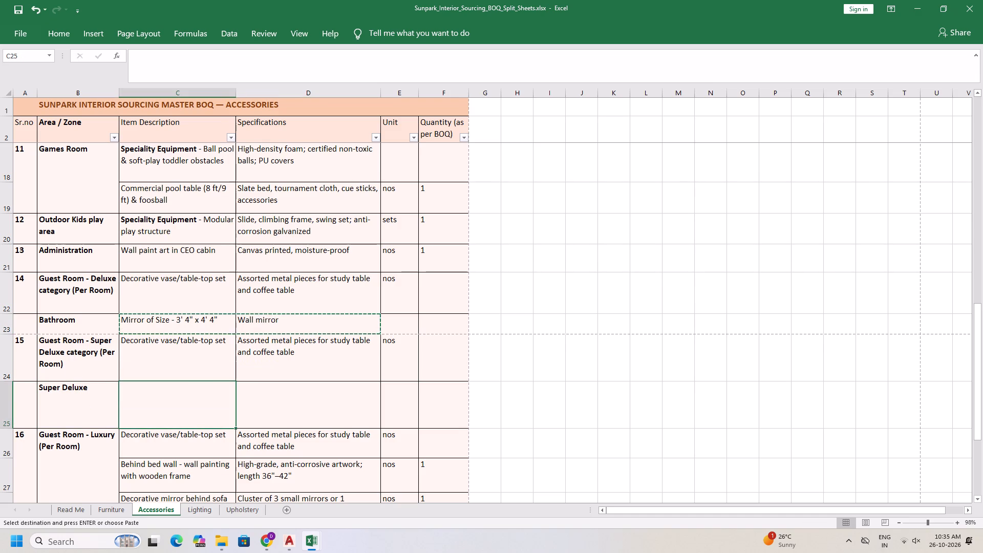
pyautogui.hotkey('ctrl', 'v')
# Shorten the mirror size in the Bathroom row's item description to 3' x 4'.
pyautogui.doubleClick(182, 316)
pyautogui.click(177, 319)
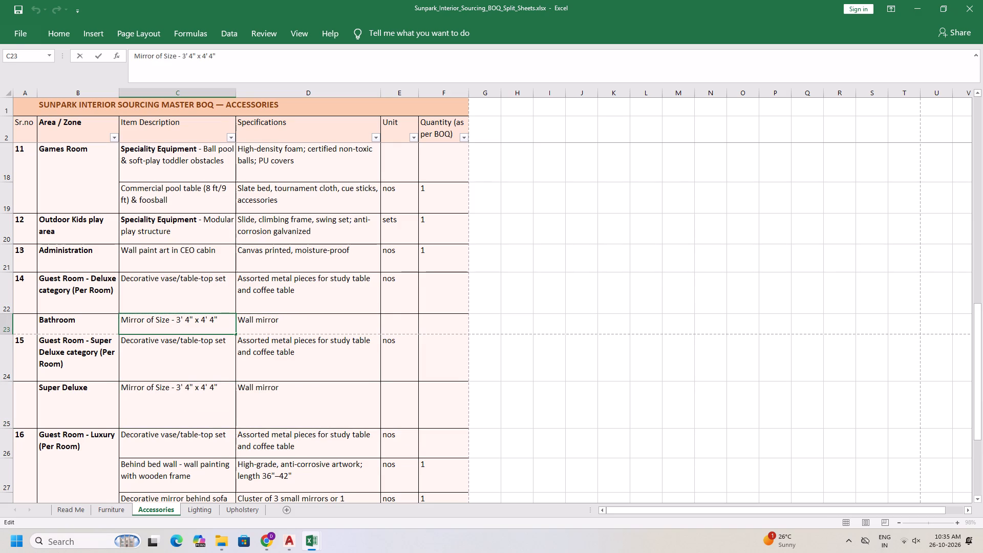
pyautogui.click(169, 322)
pyautogui.moveTo(217, 321); pyautogui.dragTo(208, 322)
pyautogui.press('BackSpace')
pyautogui.moveTo(191, 320); pyautogui.dragTo(184, 322)
pyautogui.press('BackSpace')
# Reduce the height of the new Super Deluxe mirror row by about a fifth.
pyautogui.click(161, 401)
pyautogui.doubleClick(208, 400)
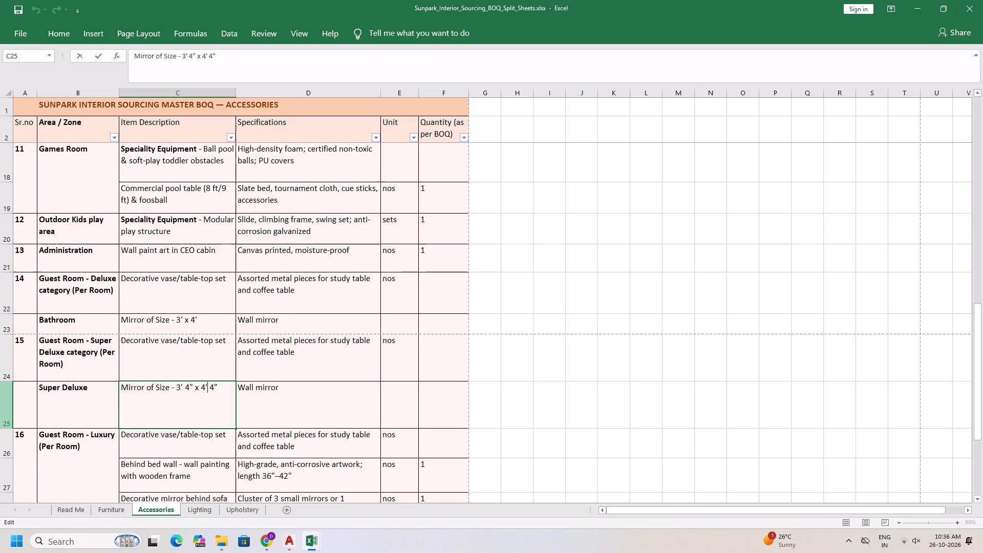
pyautogui.moveTo(8, 427); pyautogui.dragTo(10, 417)
pyautogui.moveTo(10, 428); pyautogui.dragTo(12, 418)
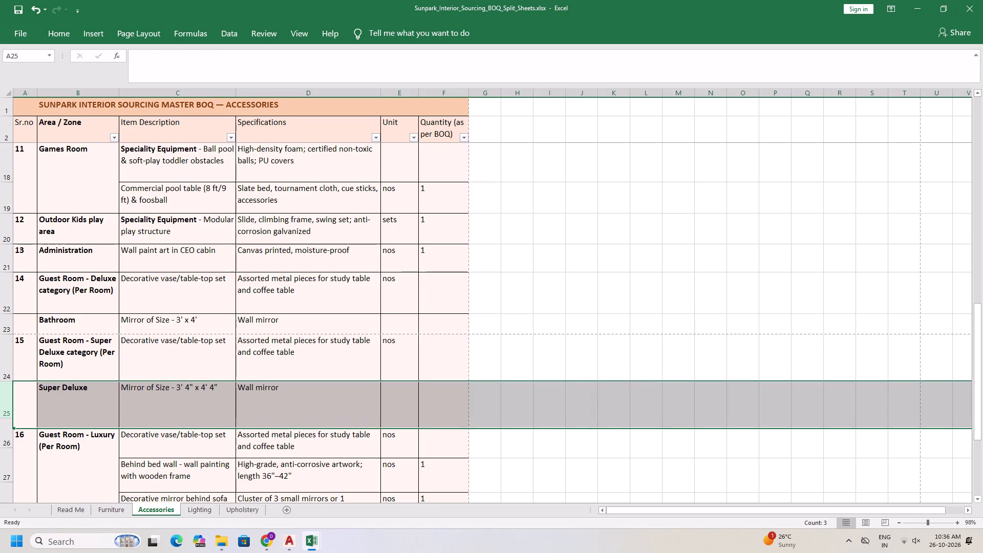
# Shorten the mirror size in the Super Deluxe row's item description to 3' x 4'.
pyautogui.click(188, 390)
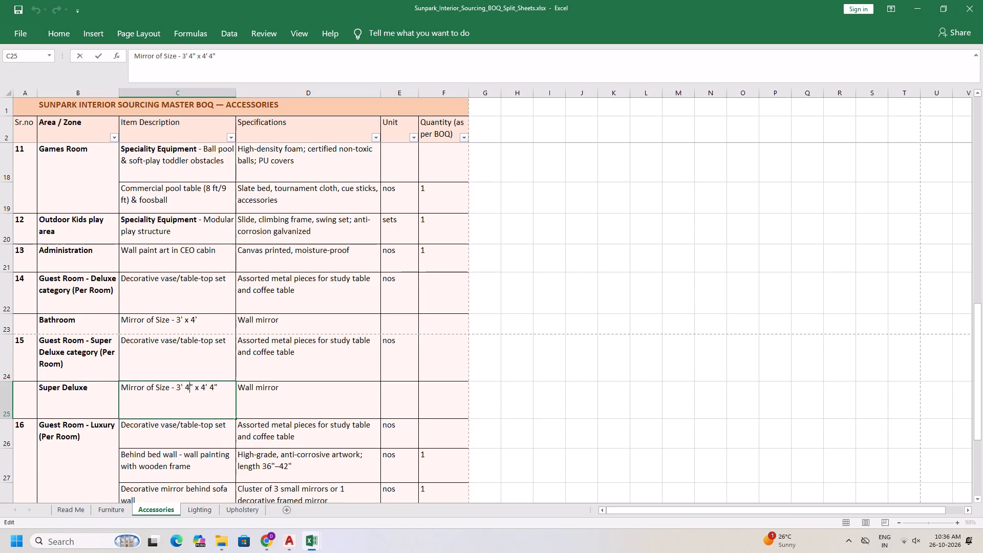
pyautogui.moveTo(193, 389); pyautogui.dragTo(183, 390)
pyautogui.click(189, 391)
pyautogui.moveTo(191, 391); pyautogui.dragTo(185, 391)
pyautogui.press('BackSpace')
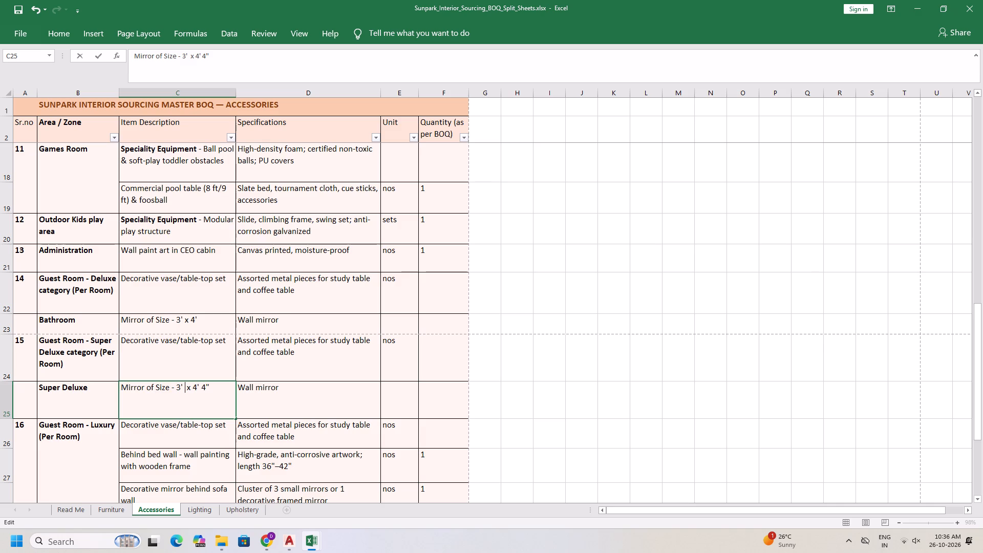
pyautogui.press('BackSpace')
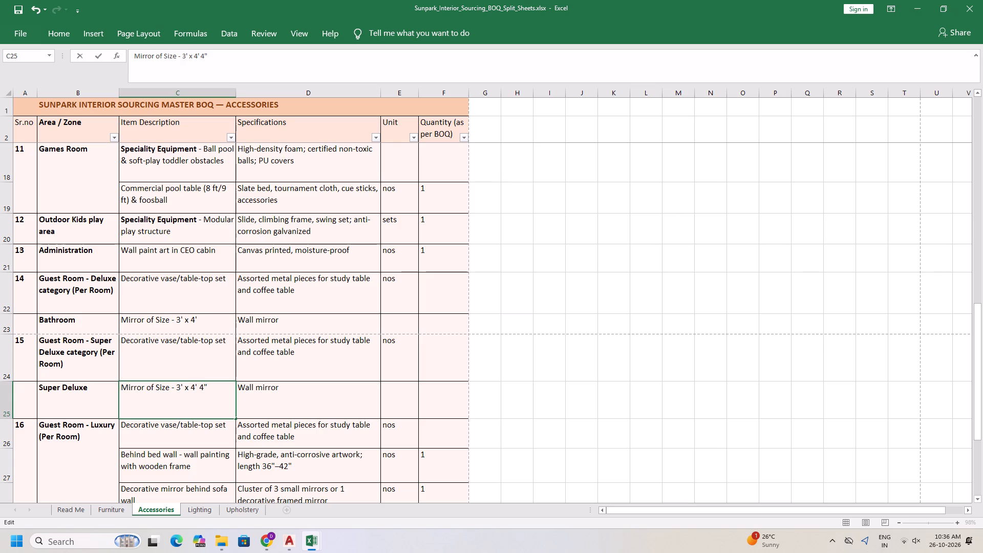
pyautogui.moveTo(208, 386); pyautogui.dragTo(197, 390)
pyautogui.press('BackSpace')
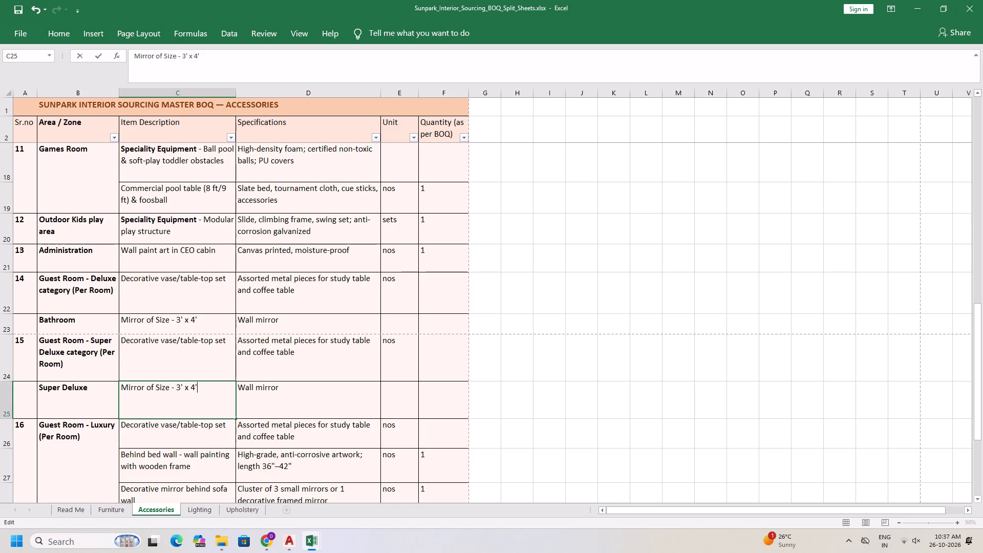
# Reduce the height of the Super Deluxe mirror row by about another quarter.
pyautogui.click(10, 418)
pyautogui.moveTo(10, 418); pyautogui.dragTo(11, 409)
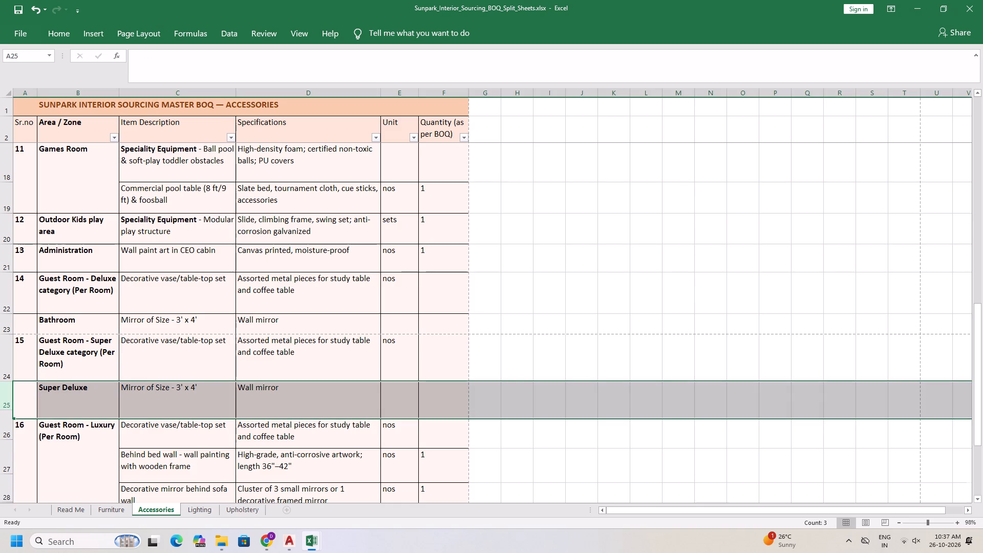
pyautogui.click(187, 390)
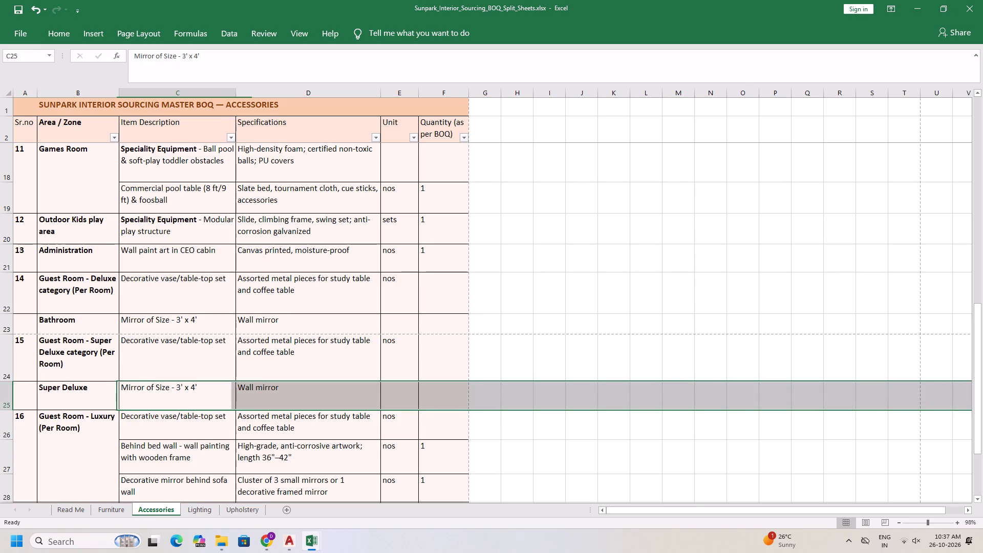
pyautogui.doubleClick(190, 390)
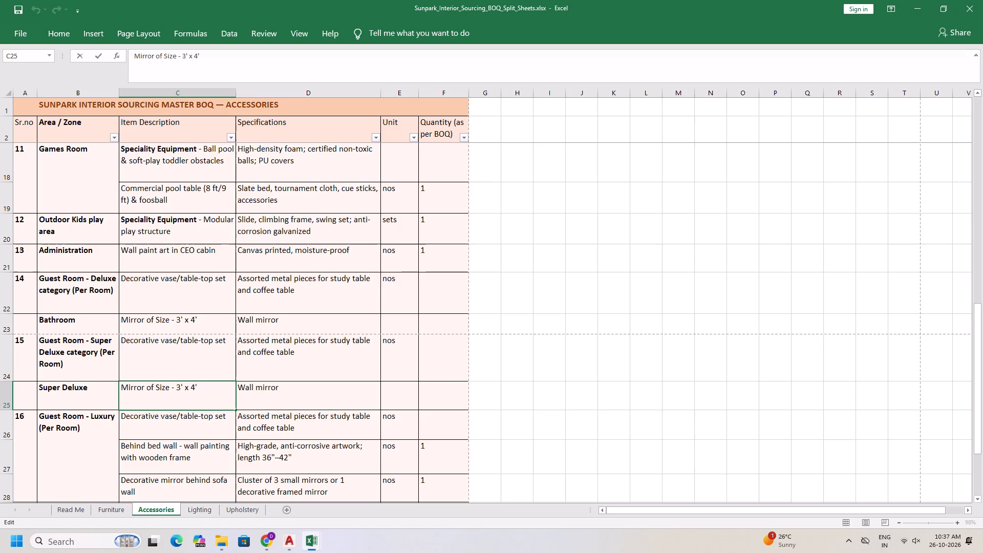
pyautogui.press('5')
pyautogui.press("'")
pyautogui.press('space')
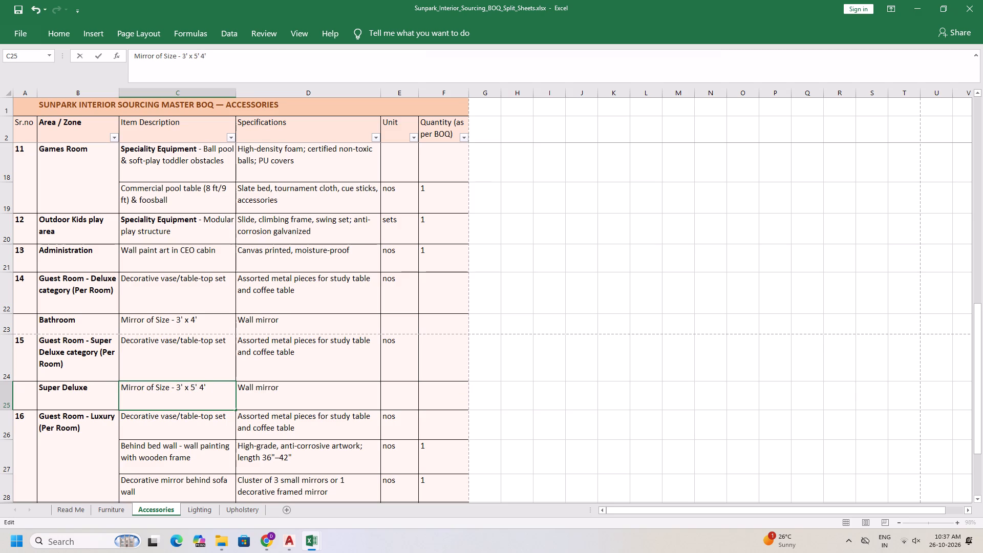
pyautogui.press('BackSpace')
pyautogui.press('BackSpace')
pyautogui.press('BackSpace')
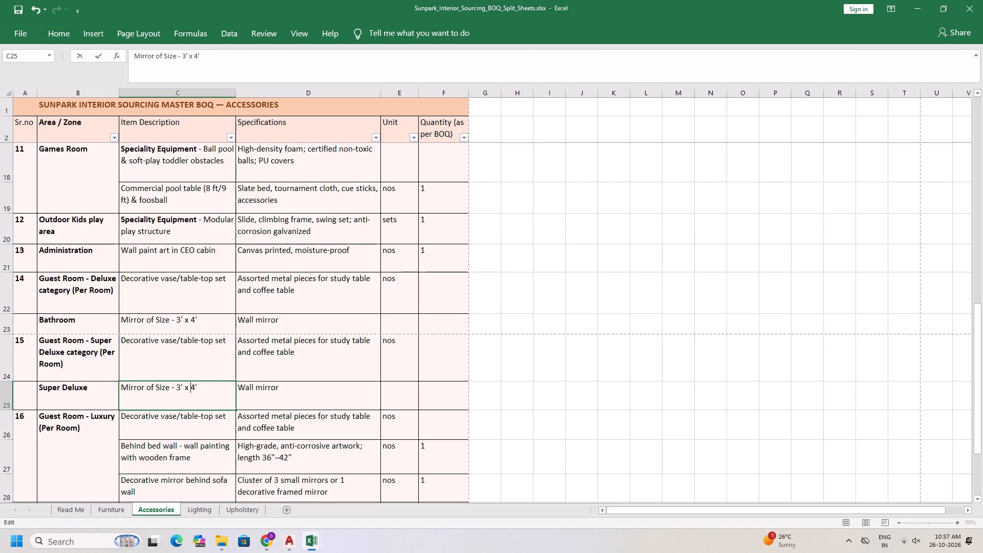
# Set the mirror size in the Super Deluxe row's item description to 3' 2" x 4'.
pyautogui.click(184, 386)
pyautogui.press('space')
pyautogui.write('2')
pyautogui.hotkey('shift', '"')
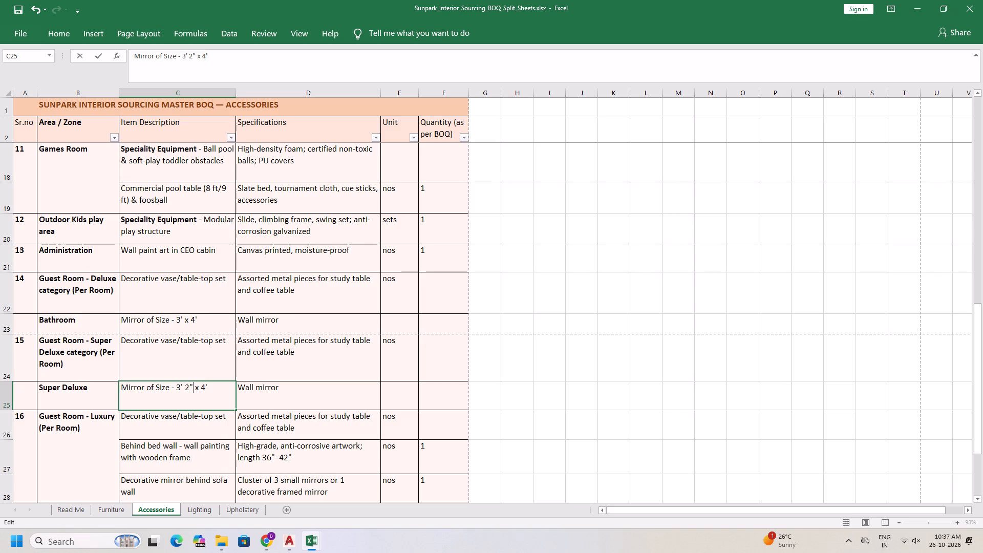
pyautogui.click(212, 389)
pyautogui.press('space')
pyautogui.scroll(-2, 141, 441)
pyautogui.click(87, 201)
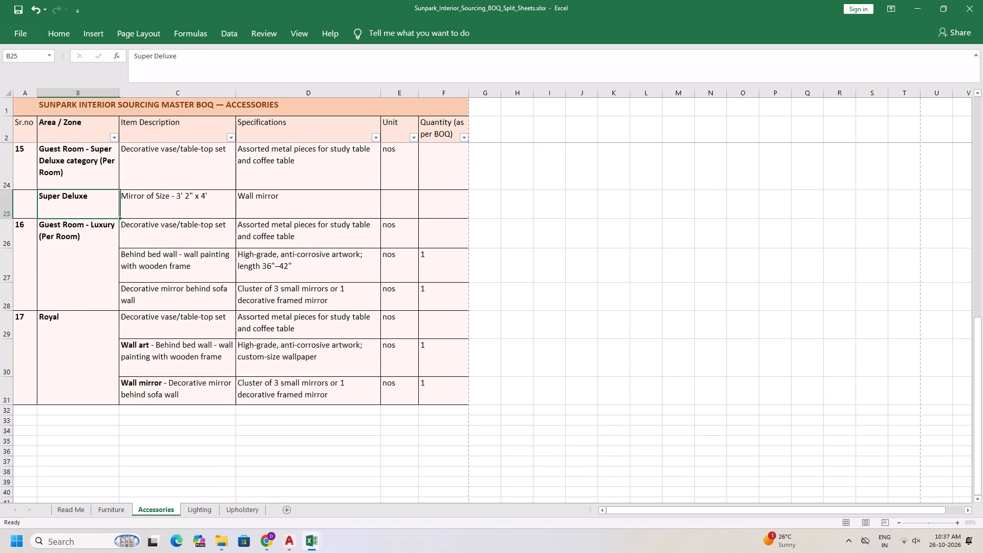
# Insert a blank row directly above the Royal section, below the last Guest Room - Luxury item.
pyautogui.click(175, 217)
pyautogui.click(82, 276)
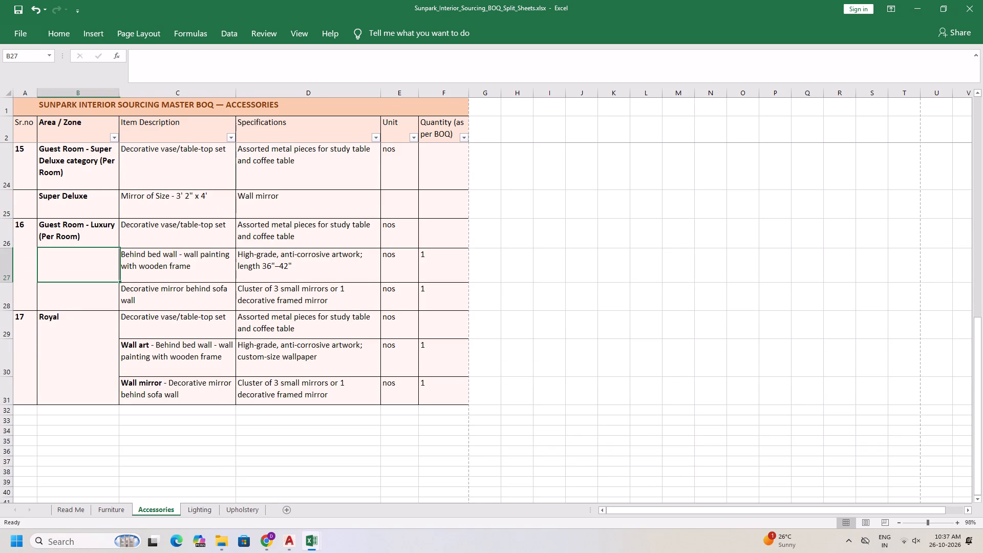
pyautogui.click(146, 302)
pyautogui.click(112, 325)
pyautogui.click(59, 33)
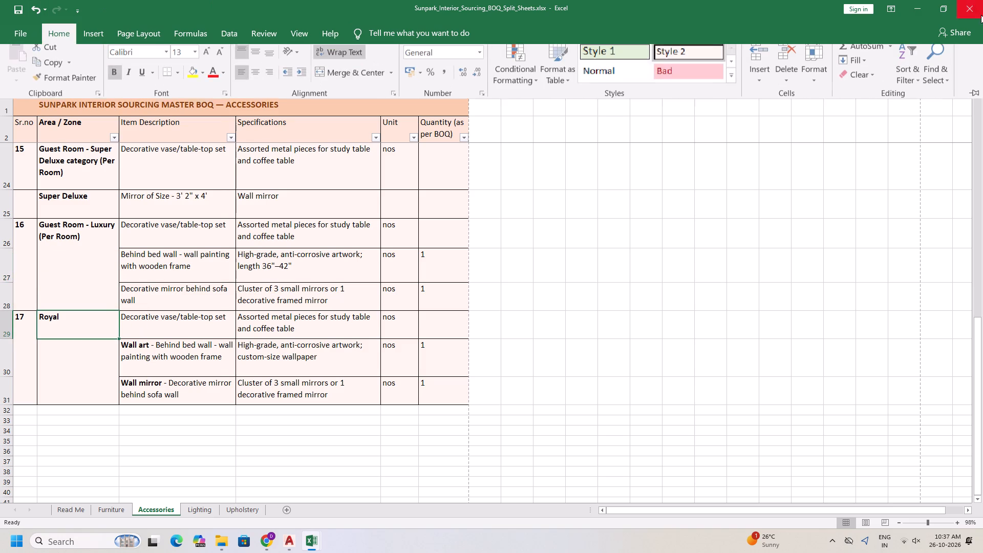
pyautogui.click(776, 73)
pyautogui.click(767, 79)
pyautogui.click(783, 113)
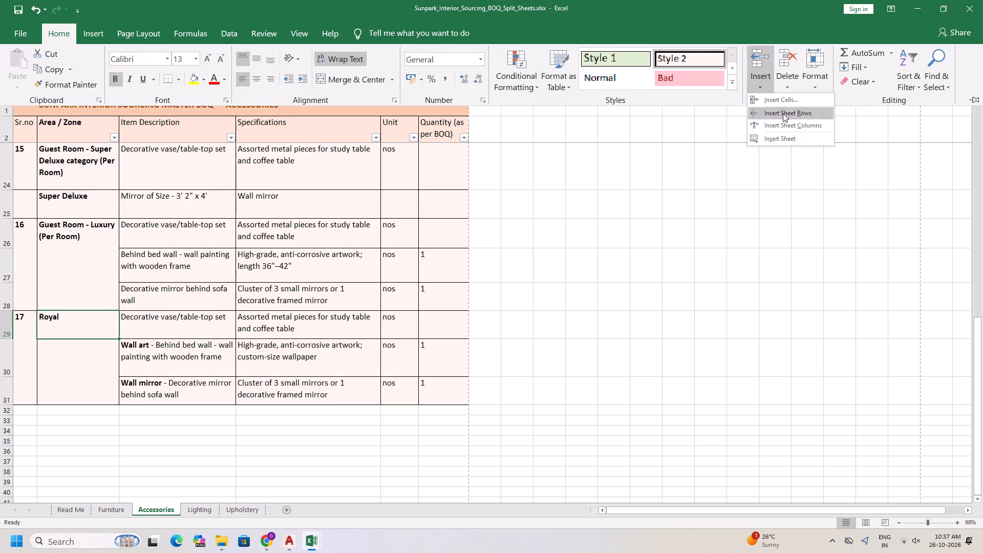
pyautogui.click(95, 322)
# Copy the mirror description and wall mirror specification from the Super Deluxe mirror row into the blank row above Royal.
pyautogui.click(163, 327)
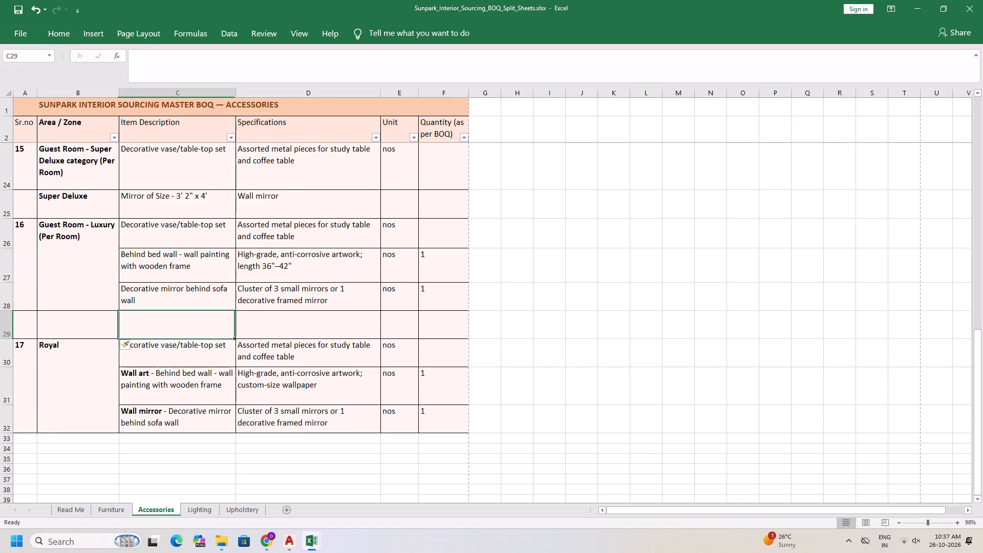
pyautogui.click(179, 194)
pyautogui.keyDown('ctrl'); pyautogui.click(282, 203); pyautogui.keyUp('ctrl')
pyautogui.hotkey('ctrl', 'c')
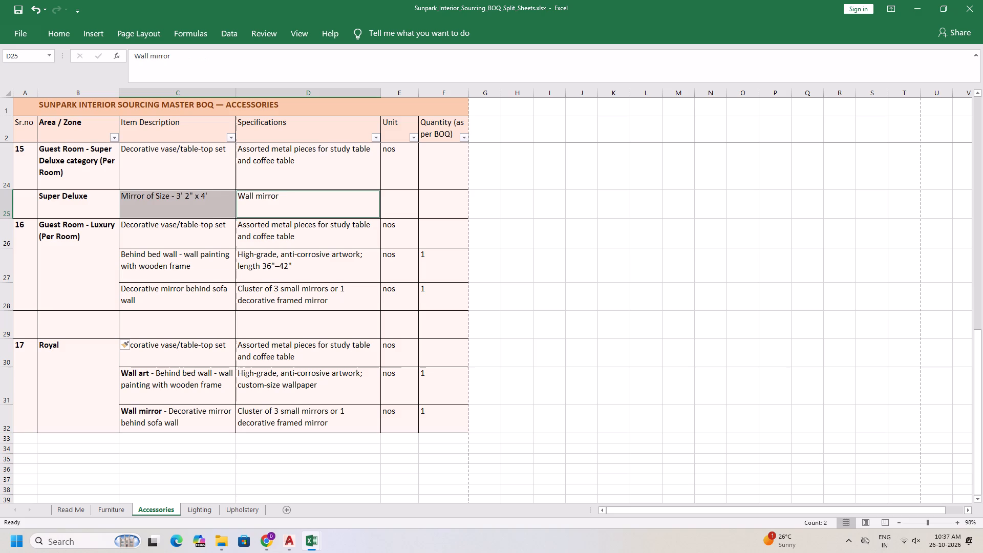
pyautogui.click(199, 325)
pyautogui.hotkey('ctrl', 'v')
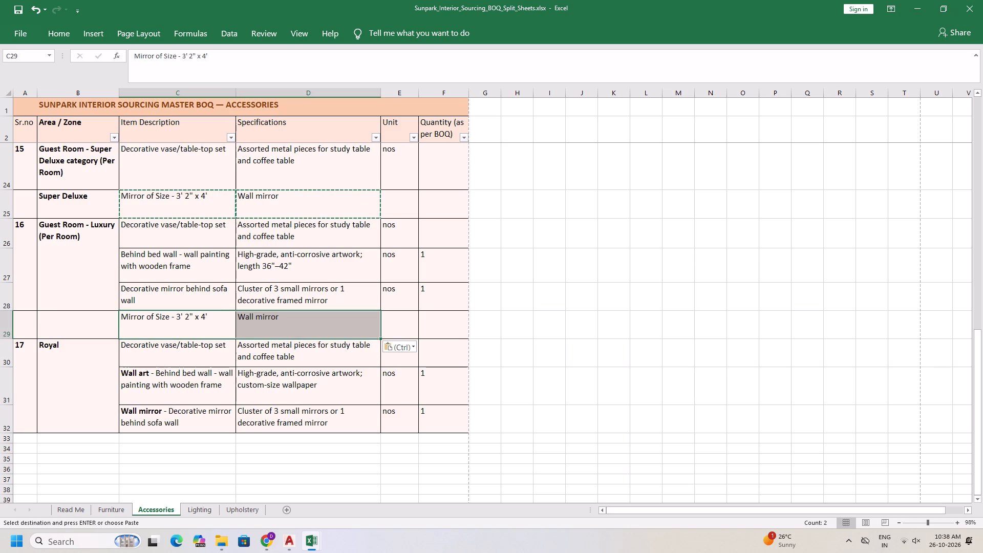
pyautogui.click(548, 306)
pyautogui.click(227, 333)
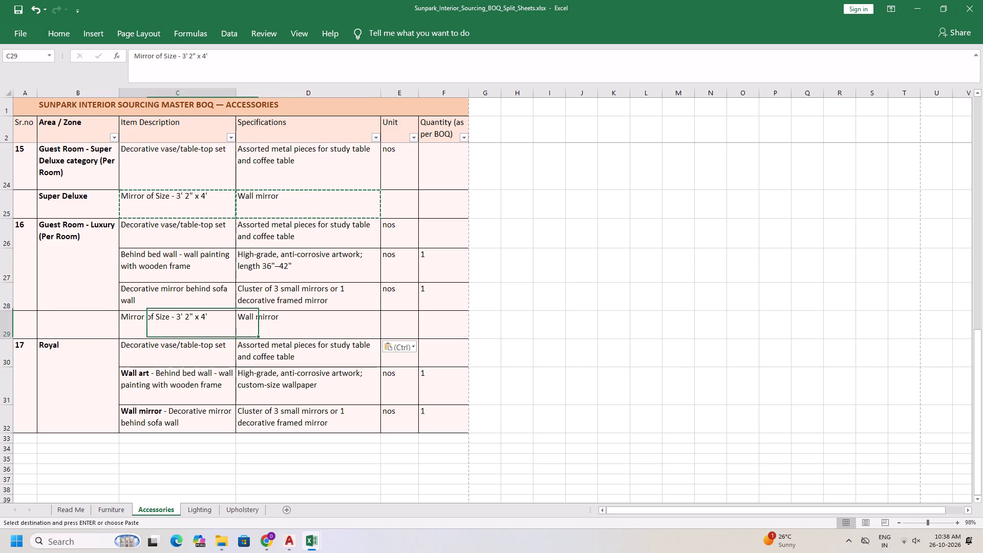
pyautogui.press('Escape')
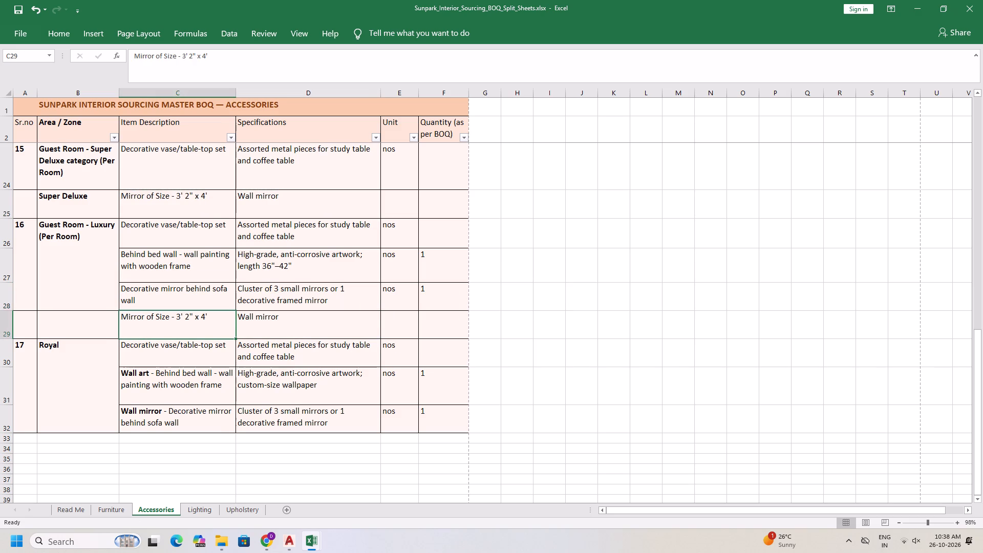
pyautogui.doubleClick(204, 327)
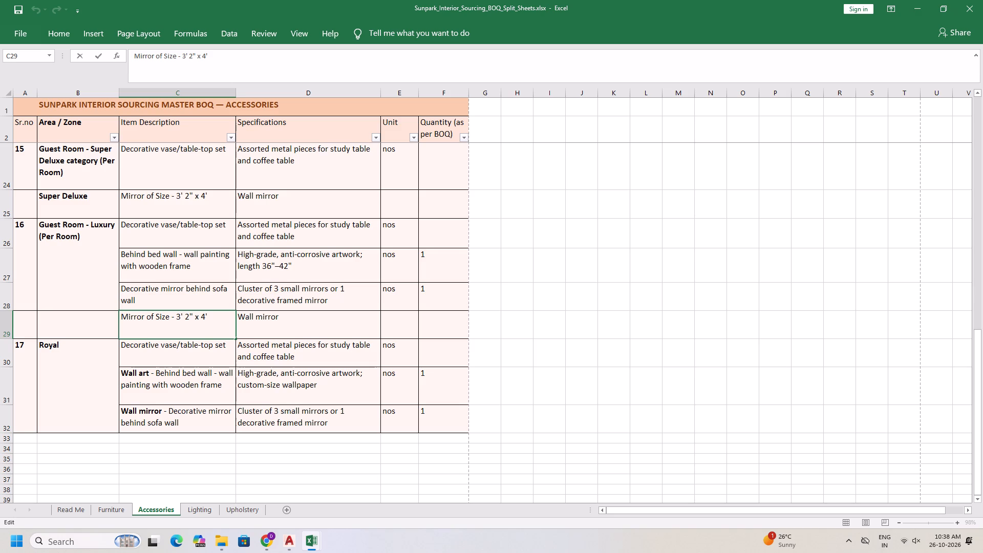
pyautogui.click(97, 435)
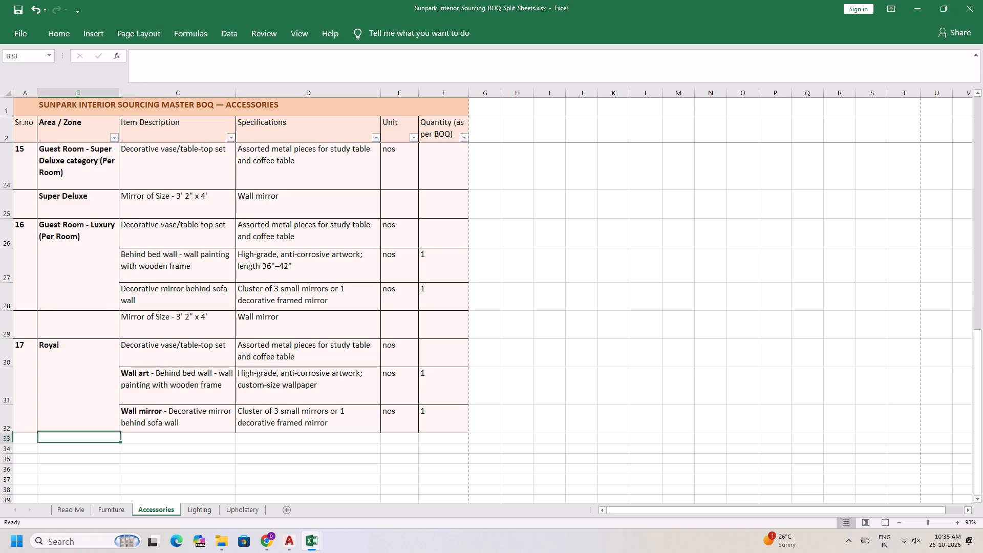
# Insert a formatted blank row directly below the last Royal item.
pyautogui.click(59, 418)
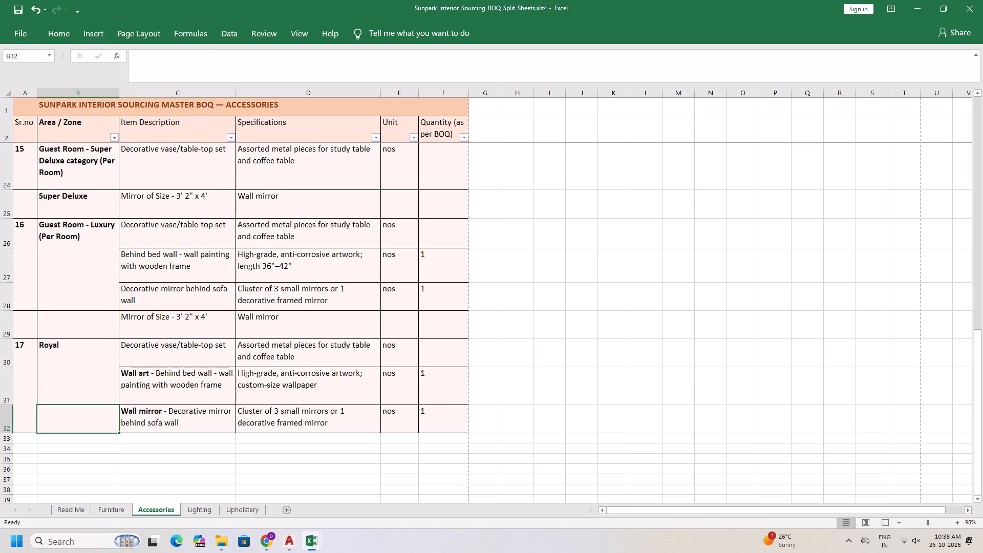
pyautogui.click(95, 440)
pyautogui.click(66, 30)
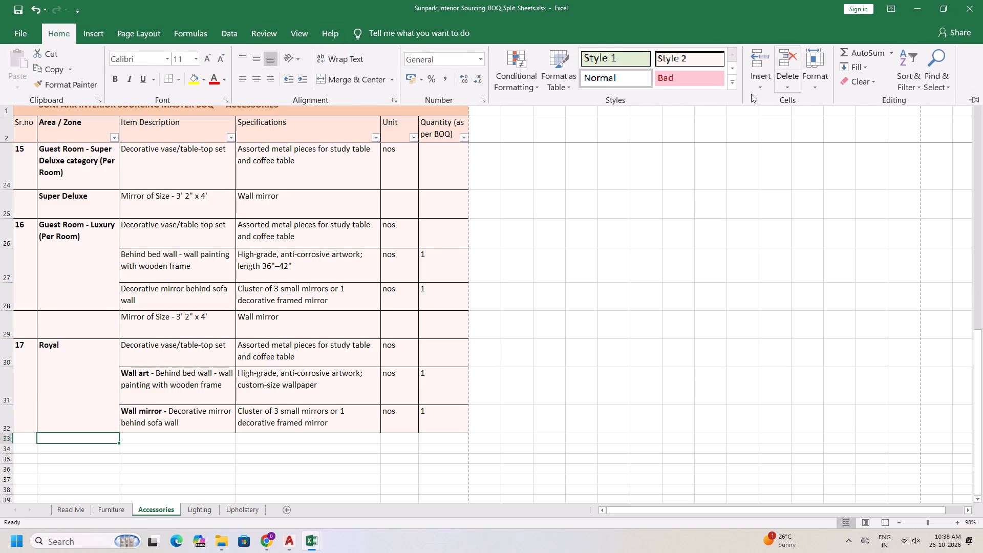
pyautogui.click(758, 88)
pyautogui.click(793, 111)
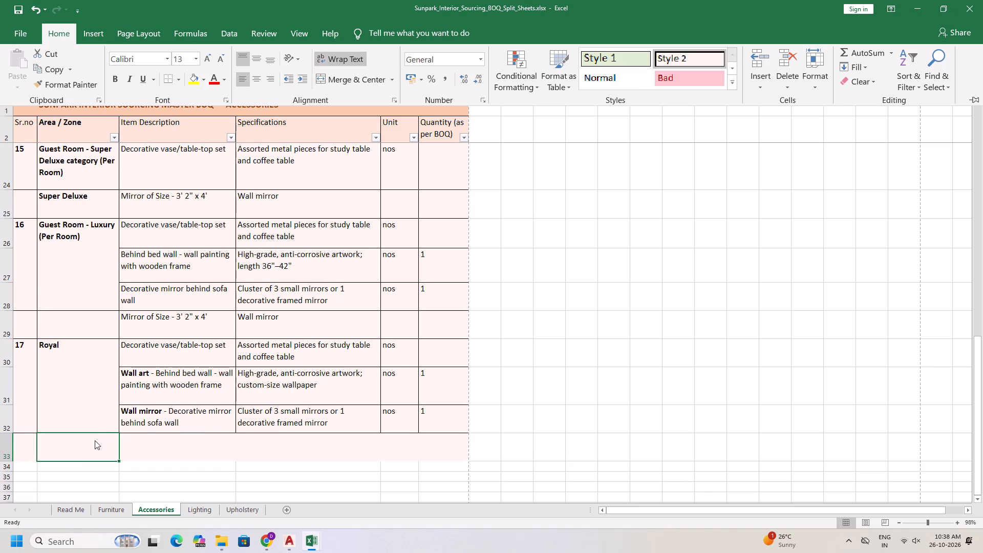
pyautogui.click(75, 457)
pyautogui.click(159, 451)
pyautogui.click(57, 448)
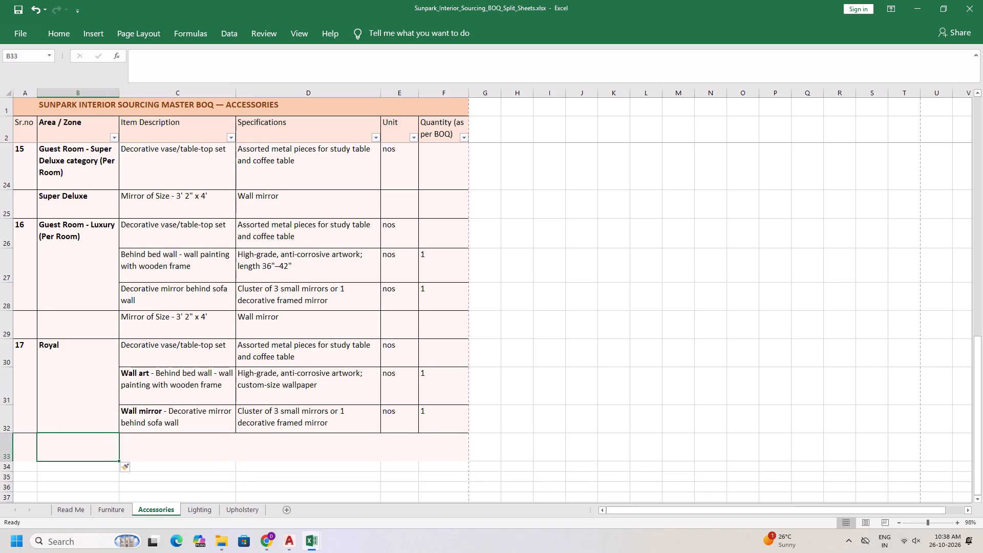
# Copy the Super Deluxe row's mirror description and wall mirror specification into the blank row below the Royal items.
pyautogui.click(168, 448)
pyautogui.hotkey('ctrl', 'v')
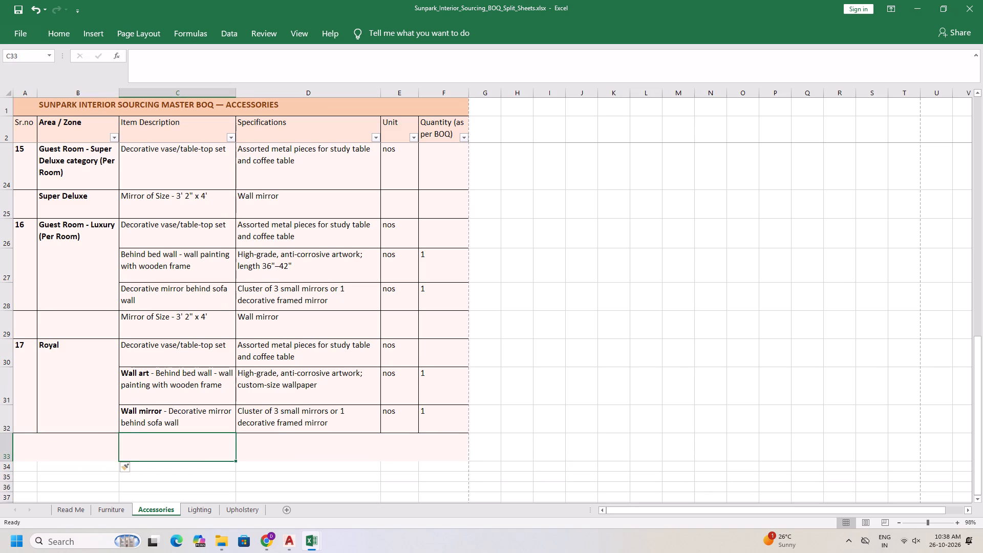
pyautogui.click(169, 444)
pyautogui.click(187, 188)
pyautogui.click(209, 205)
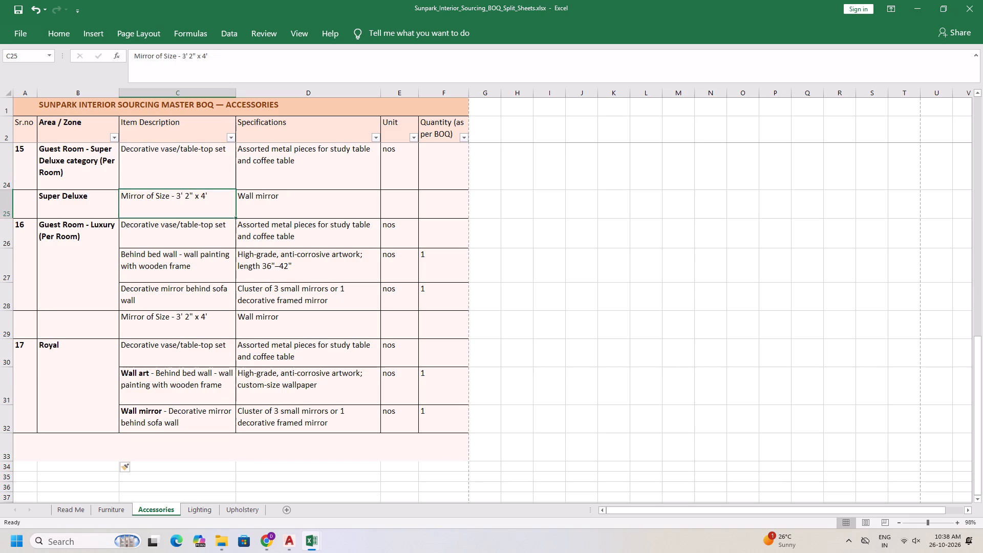
pyautogui.keyDown('ctrl'); pyautogui.click(326, 206); pyautogui.keyUp('ctrl')
pyautogui.hotkey('ctrl', 'c')
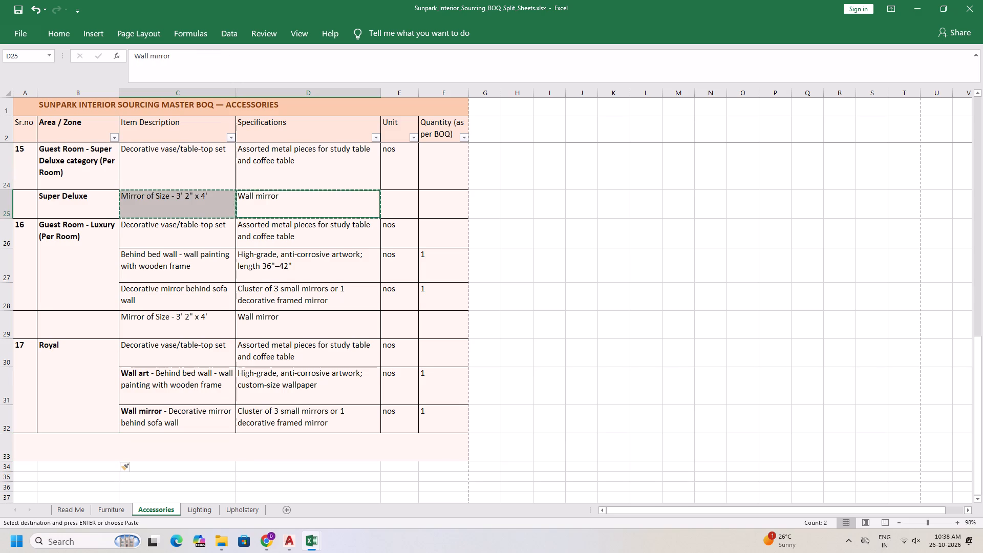
pyautogui.click(177, 448)
pyautogui.hotkey('ctrl', 'v')
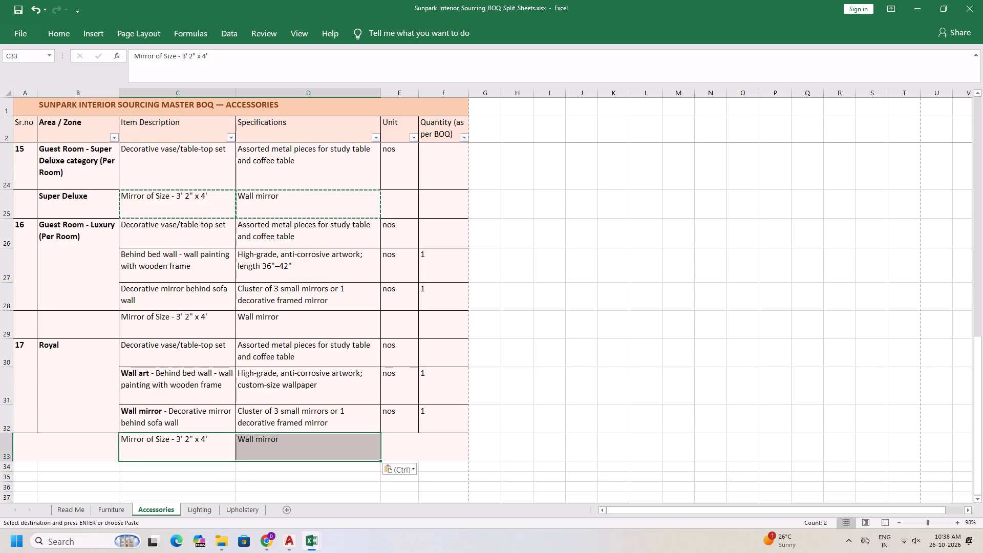
# Change the area label of the Super Deluxe mirror row to Bathroom.
pyautogui.doubleClick(96, 196)
pyautogui.moveTo(98, 197); pyautogui.dragTo(34, 194)
pyautogui.write('Bathroom')
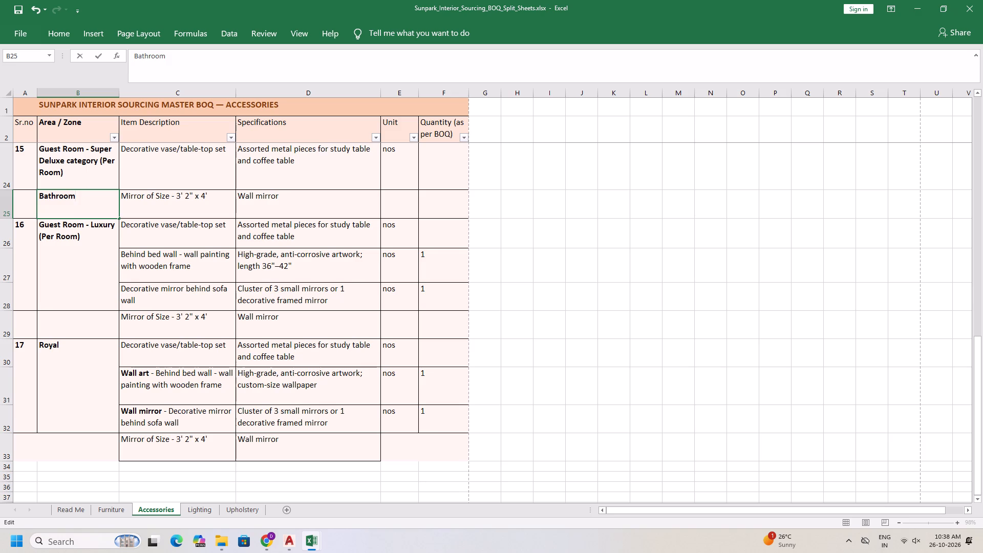
pyautogui.scroll(2, 86, 318)
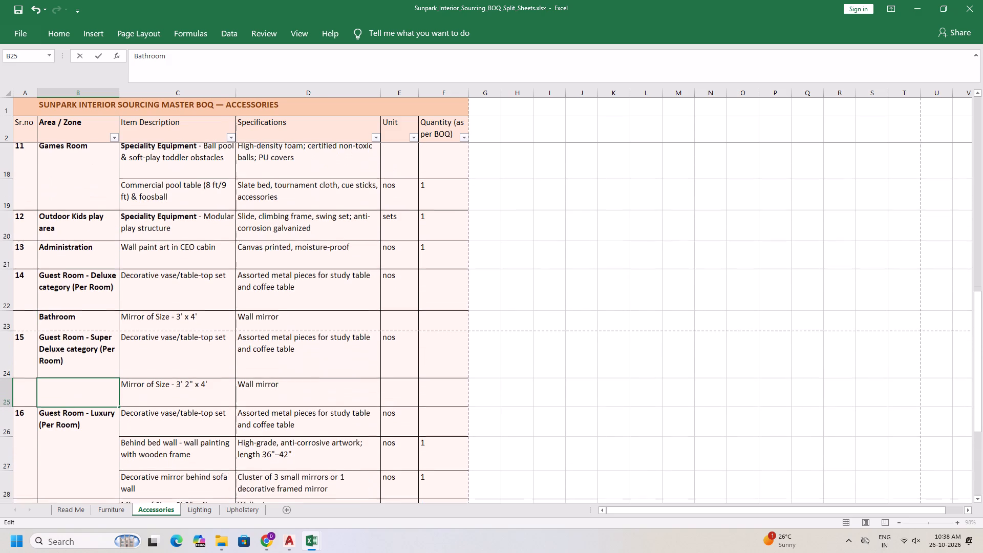
pyautogui.click(106, 303)
pyautogui.click(94, 328)
# Enter Bathroom as the area of the mirror row below the Guest Room - Luxury items.
pyautogui.scroll(-2, 145, 352)
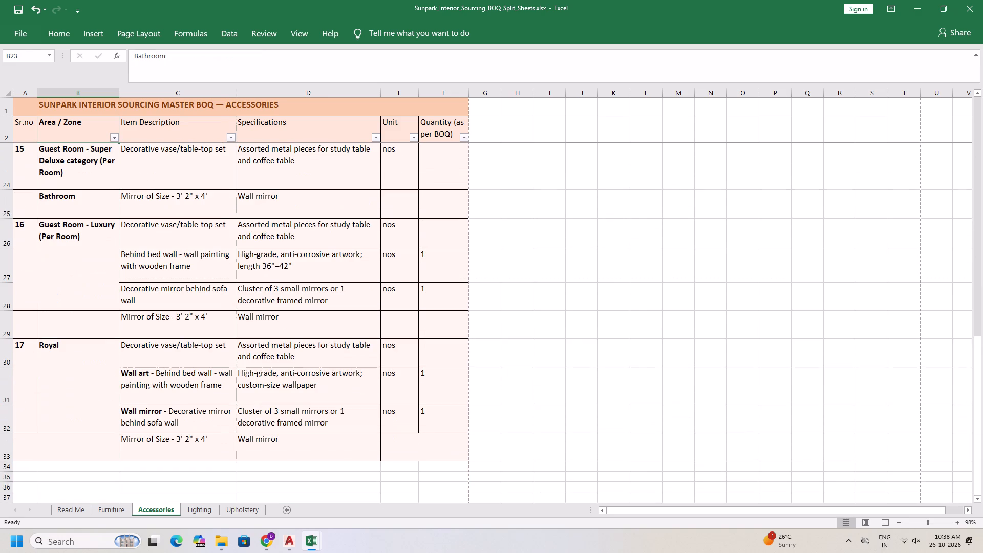
pyautogui.click(104, 357)
pyautogui.click(100, 327)
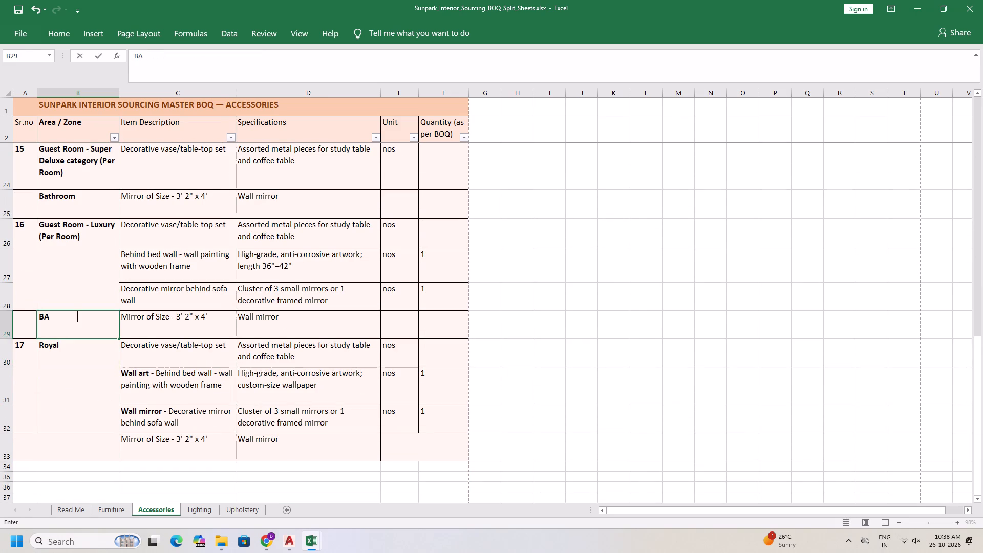
pyautogui.press('BackSpace')
pyautogui.press('BackSpace')
pyautogui.press('BackSpace')
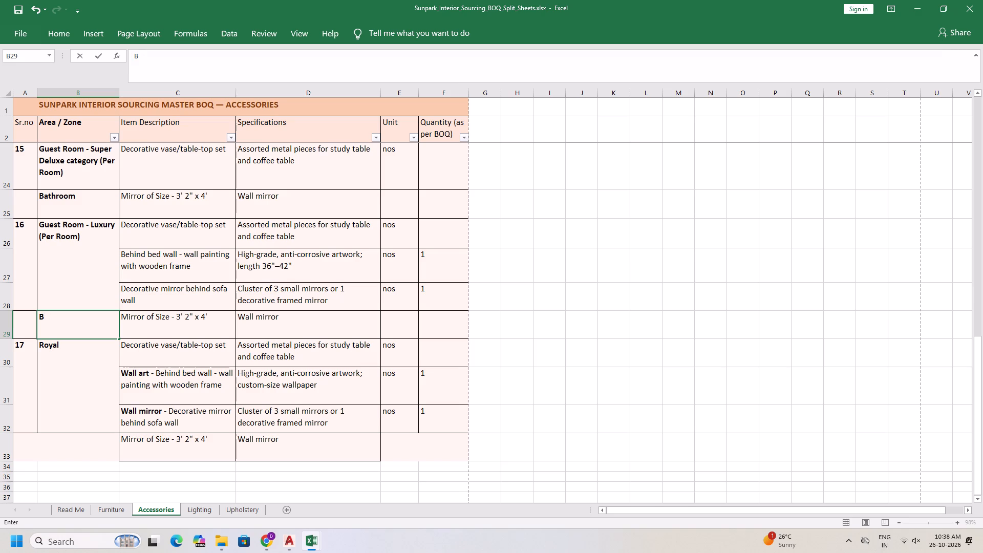
pyautogui.write('athroom')
# Enter Bathroom as the area of the mirror row below the Royal items.
pyautogui.click(78, 455)
pyautogui.write('Bathroom')
pyautogui.click(286, 433)
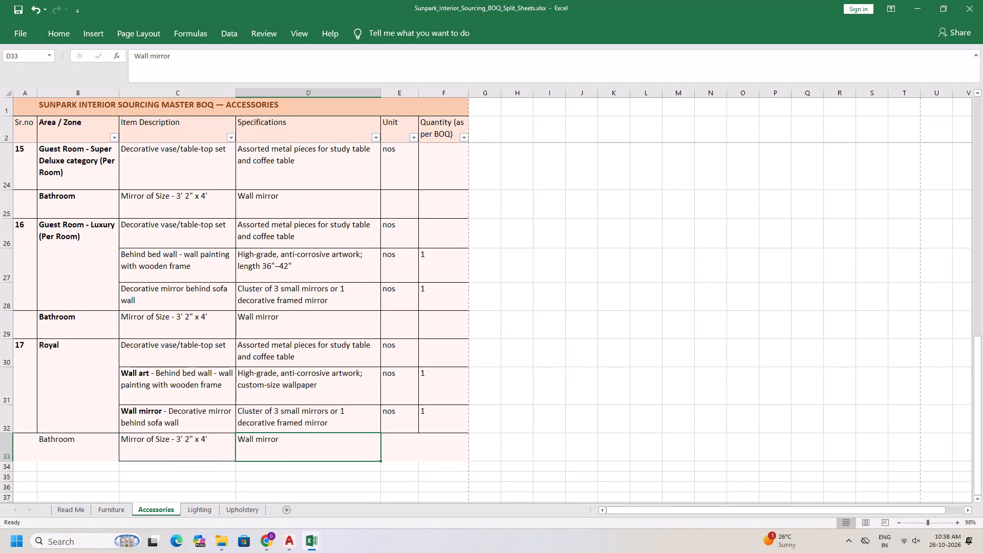
pyautogui.click(88, 450)
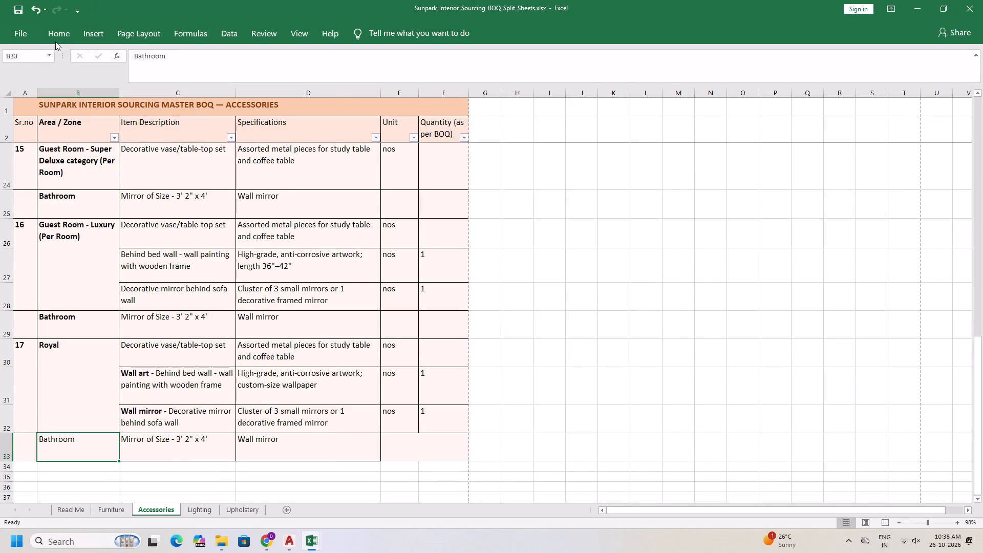
# Set the mirror size in the Royal bathroom row's item description to 2' 6" x 4'.
pyautogui.doubleClick(183, 445)
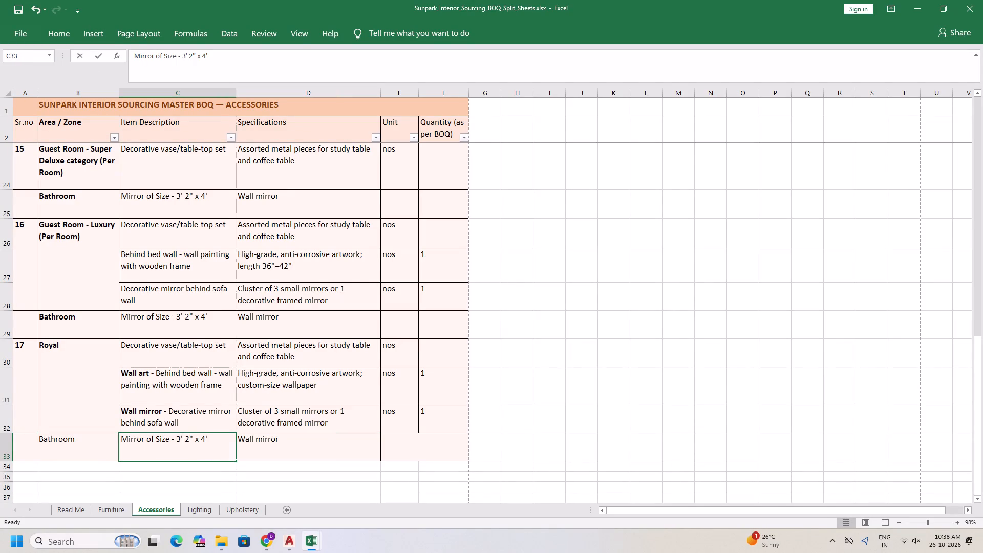
pyautogui.click(180, 445)
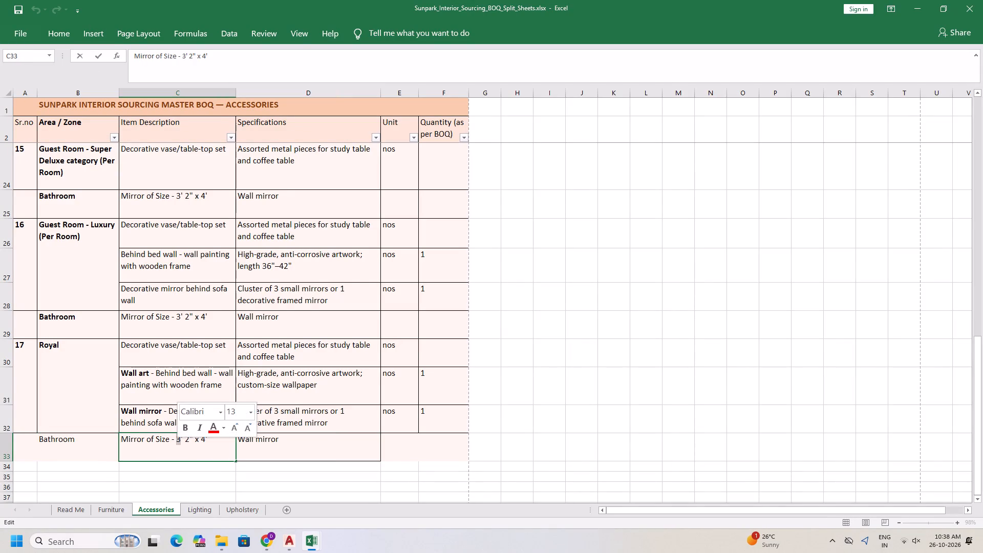
pyautogui.click(198, 450)
pyautogui.click(178, 444)
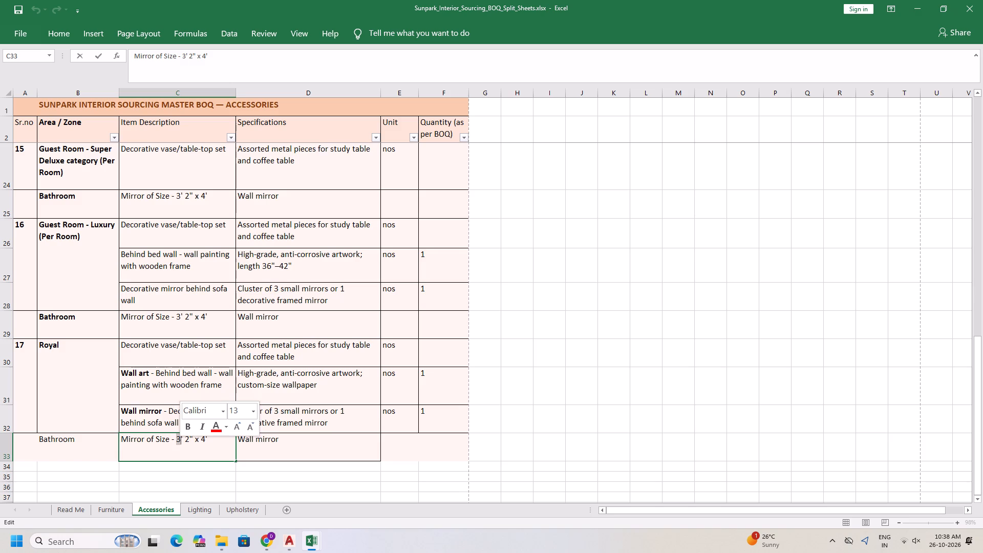
pyautogui.press('2')
pyautogui.moveTo(185, 439); pyautogui.dragTo(190, 439)
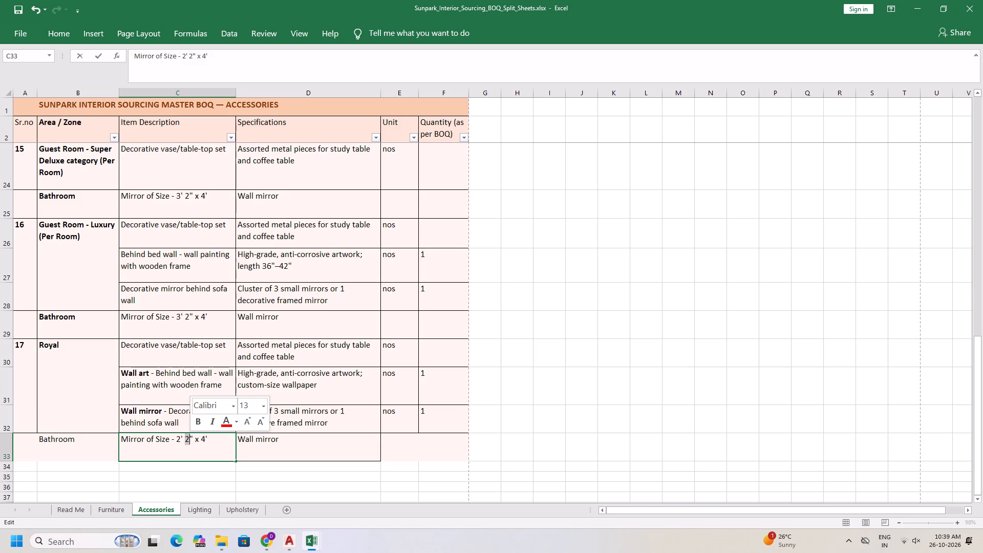
pyautogui.press('6')
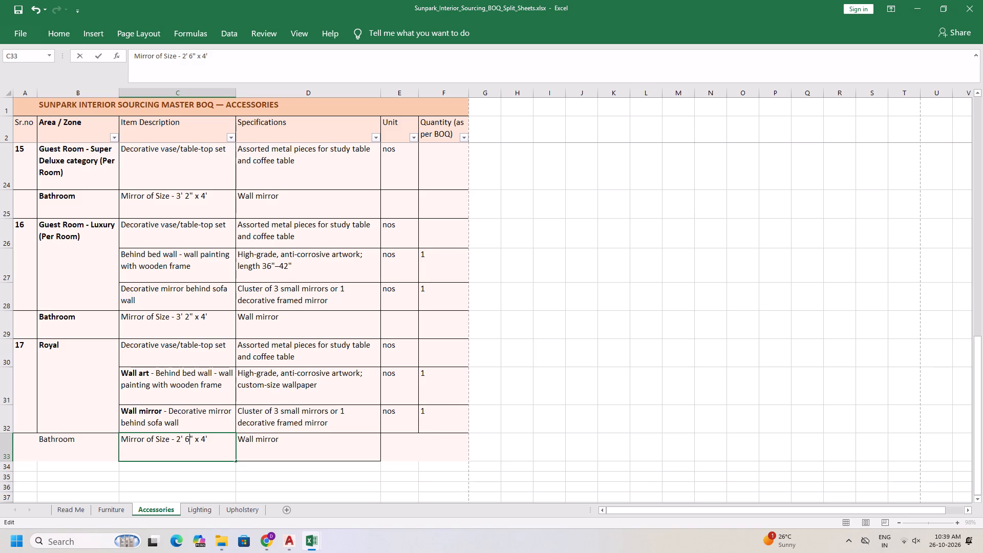
pyautogui.click(189, 480)
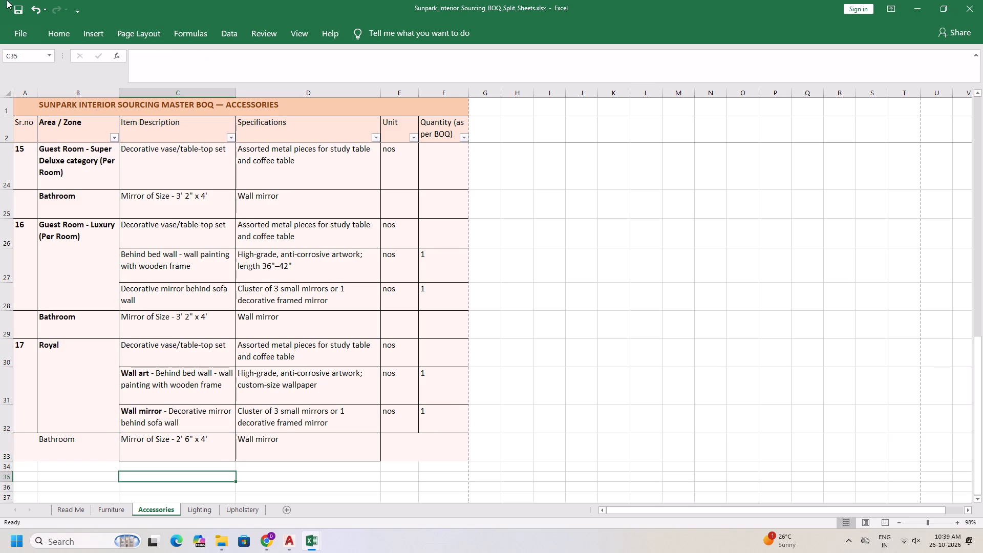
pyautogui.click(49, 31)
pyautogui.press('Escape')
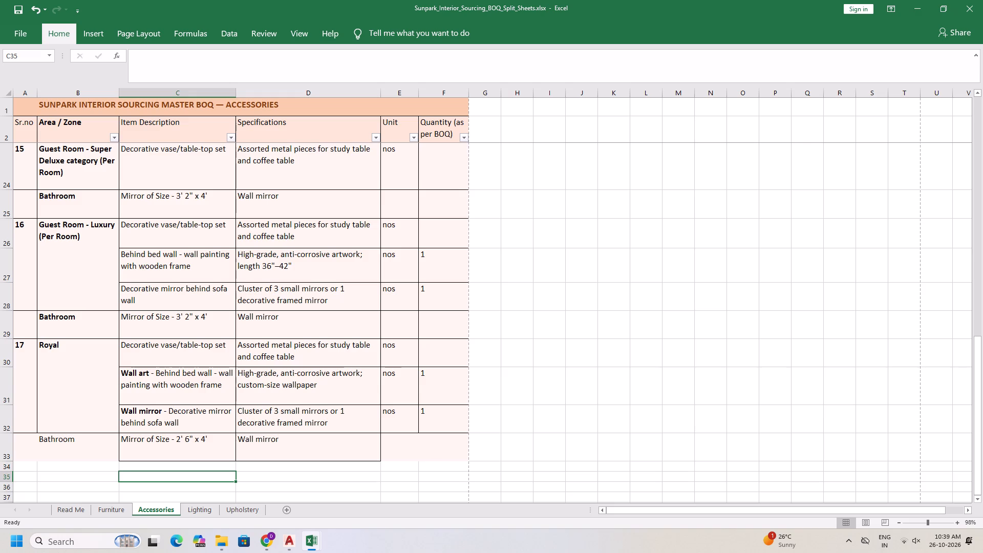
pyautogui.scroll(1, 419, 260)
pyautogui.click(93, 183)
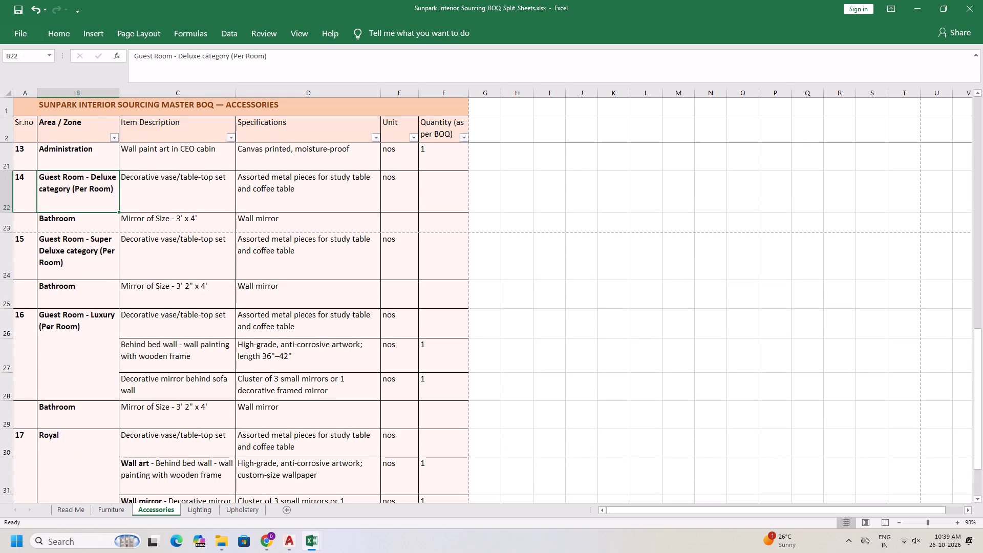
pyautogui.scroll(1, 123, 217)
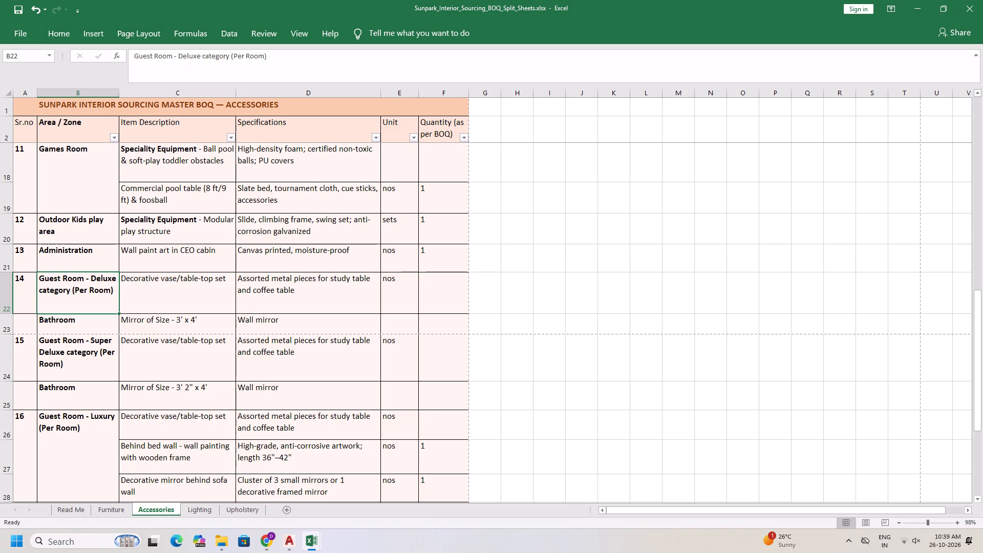
# Insert a blank row above the Bathroom mirror row of the Guest Room - Deluxe category.
pyautogui.click(104, 318)
pyautogui.click(63, 27)
pyautogui.click(759, 84)
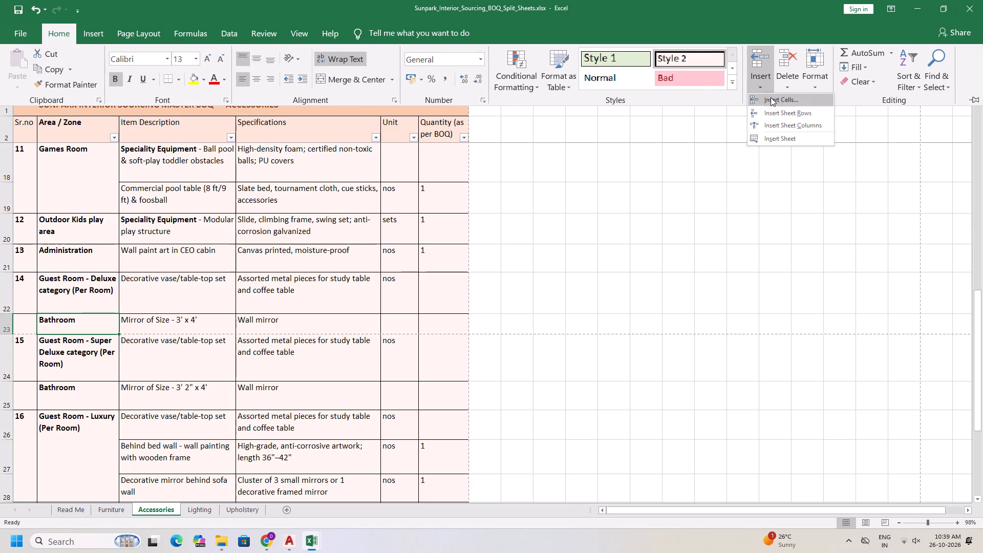
pyautogui.click(781, 112)
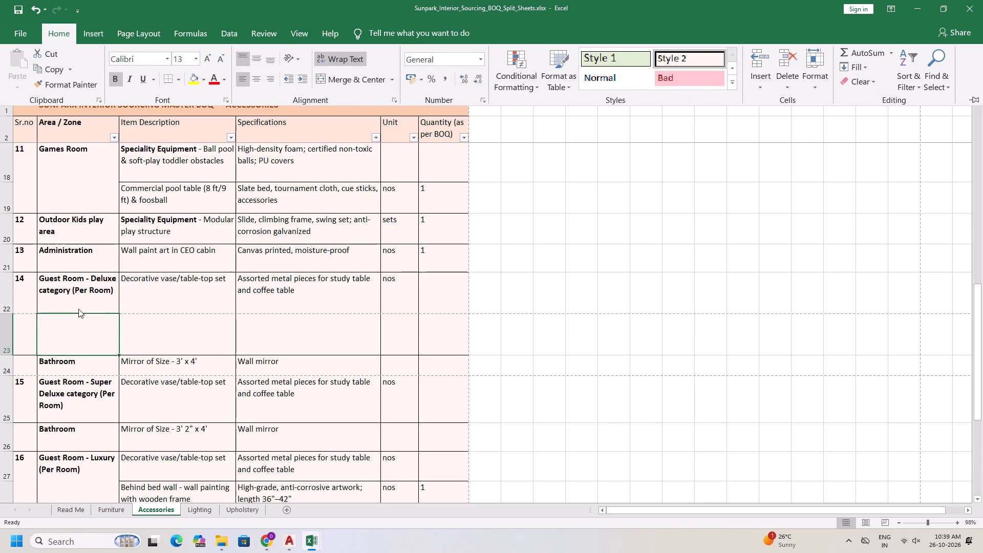
pyautogui.doubleClick(74, 342)
pyautogui.click(80, 335)
pyautogui.doubleClick(76, 328)
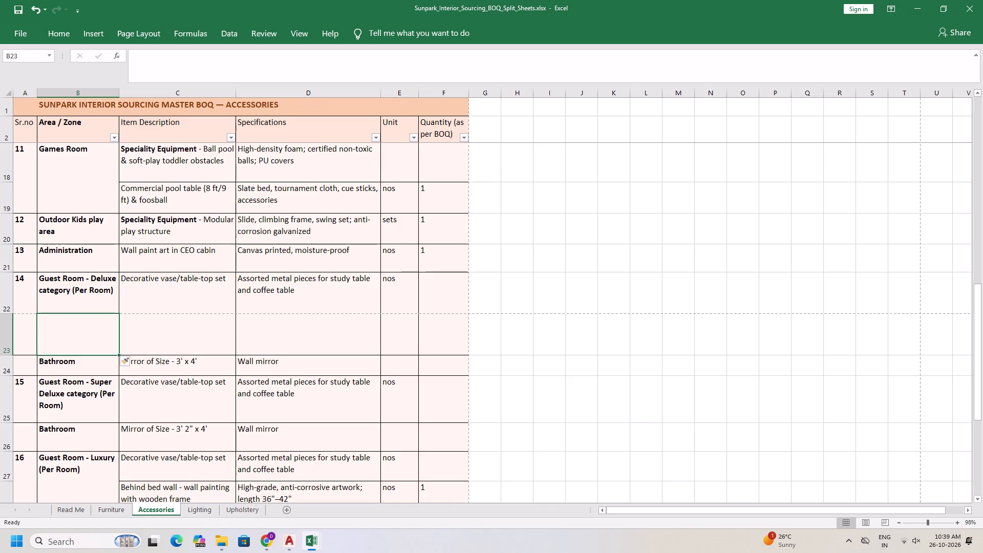
# Enter "Mirror above Dressing - of size 3' x 5' 2"" as the item description of the blank row below the Deluxe decorative vase item.
pyautogui.click(158, 329)
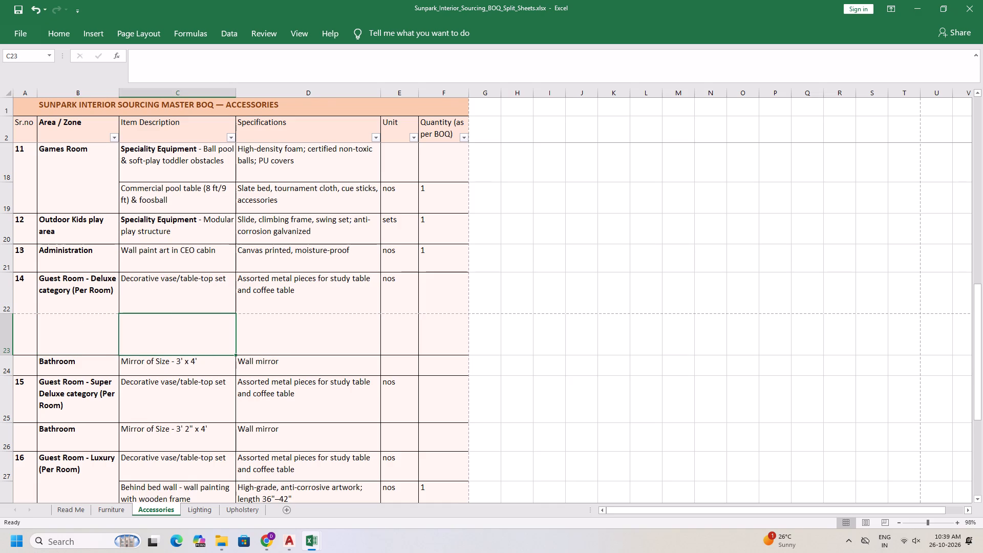
pyautogui.write('Mirror above Drtes')
pyautogui.press('BackSpace')
pyautogui.press('BackSpace')
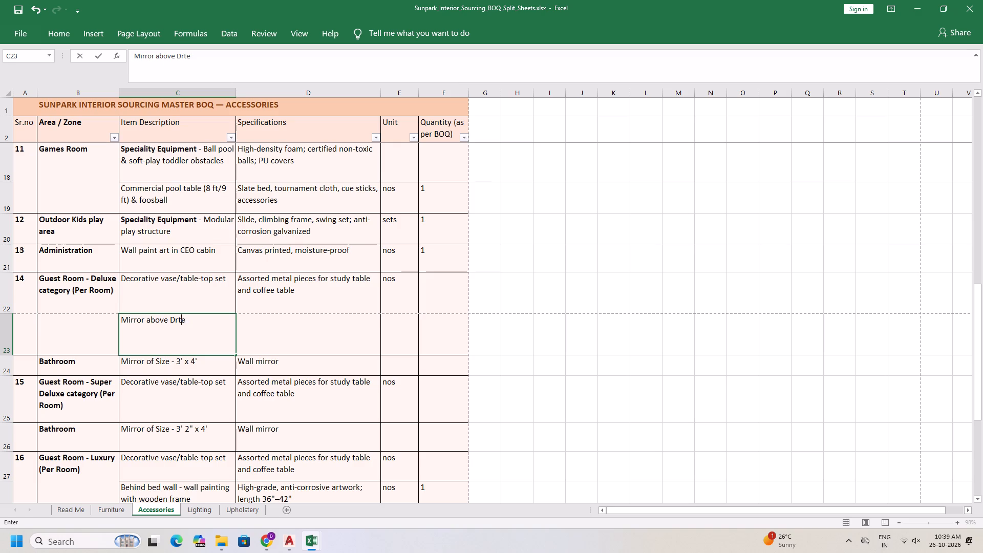
pyautogui.press('BackSpace')
pyautogui.write('essing -')
pyautogui.press('space')
pyautogui.write("of size 3'")
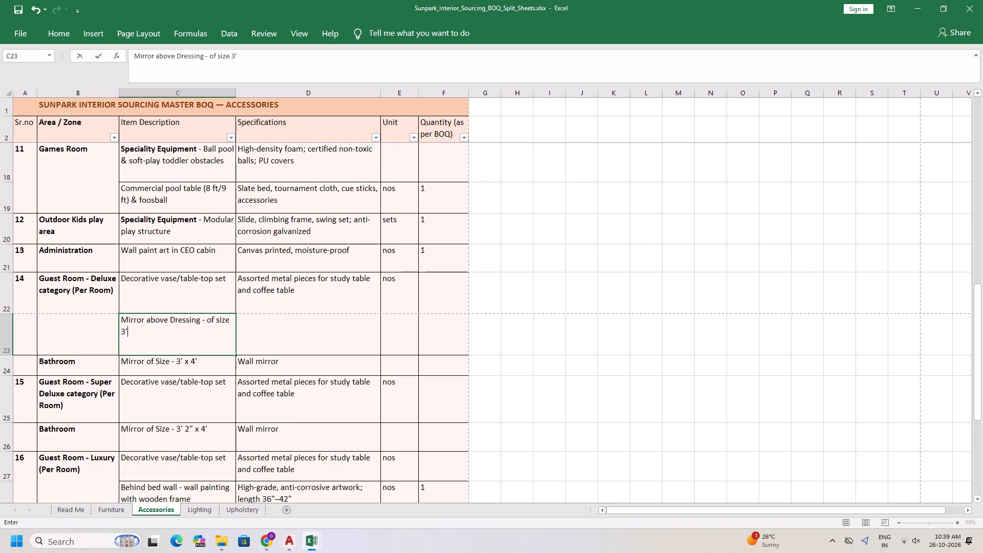
pyautogui.press('space')
pyautogui.write('4"')
pyautogui.press('space')
pyautogui.write('x')
pyautogui.press('space')
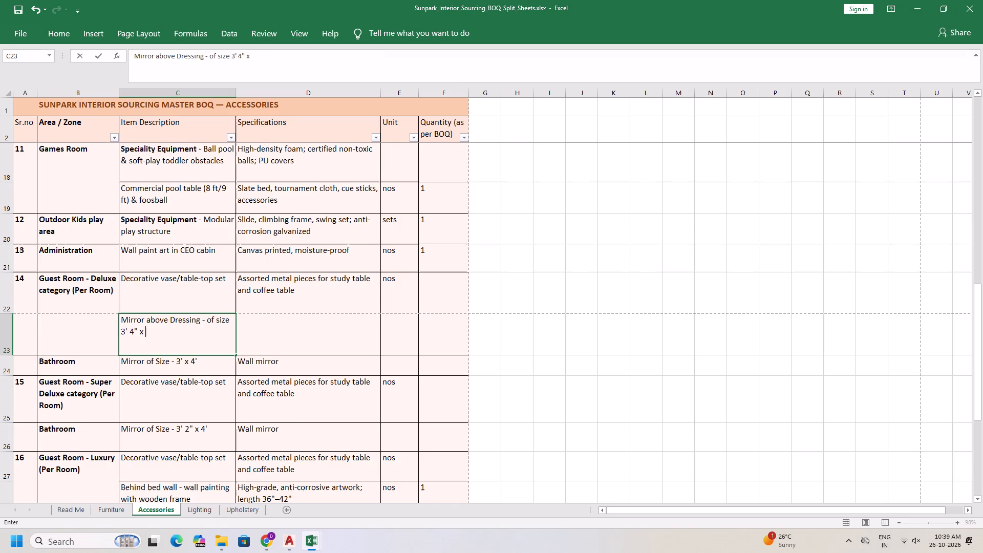
pyautogui.press('BackSpace')
pyautogui.press('BackSpace')
pyautogui.press('BackSpace')
pyautogui.press('BackSpace')
pyautogui.press('BackSpace')
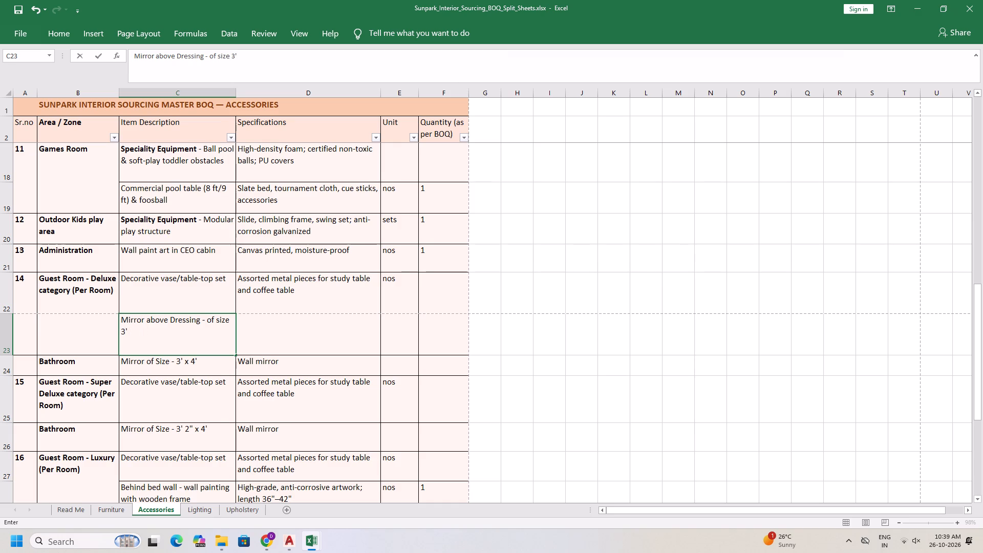
pyautogui.write('x 5')
pyautogui.write("'")
pyautogui.press('space')
pyautogui.press('2')
pyautogui.hotkey('shift', '"')
pyautogui.click(581, 295)
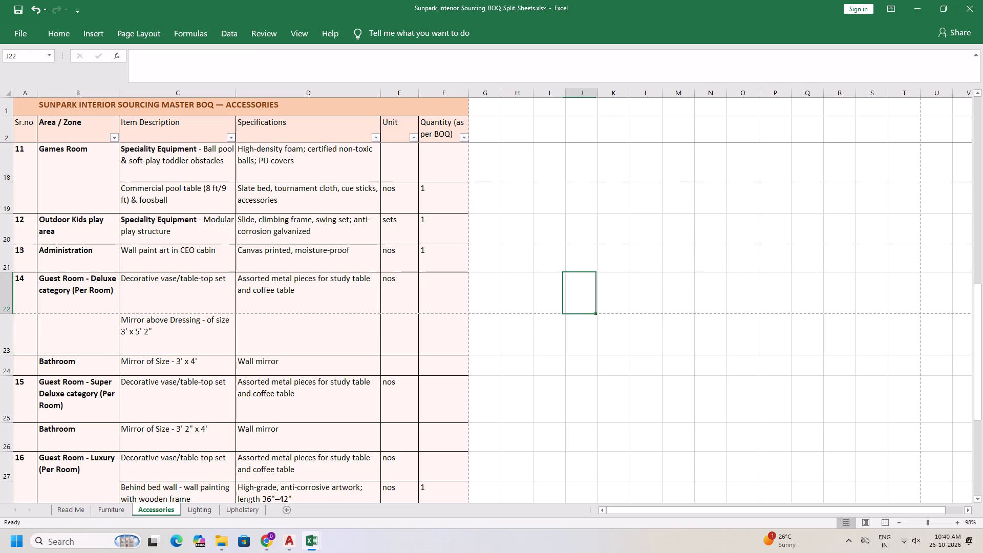
# Enter "Mirror above dressing" as the specification of the Deluxe dressing mirror row.
pyautogui.click(254, 328)
pyautogui.click(255, 328)
pyautogui.write('Mirror above dressing')
pyautogui.scroll(-1, 607, 0)
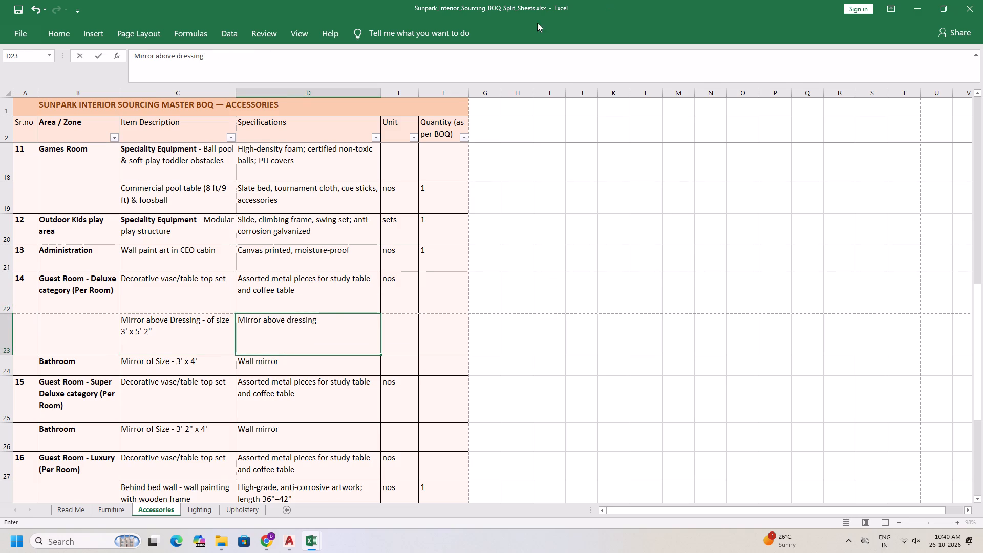
pyautogui.scroll(-1, 248, 350)
pyautogui.click(500, 320)
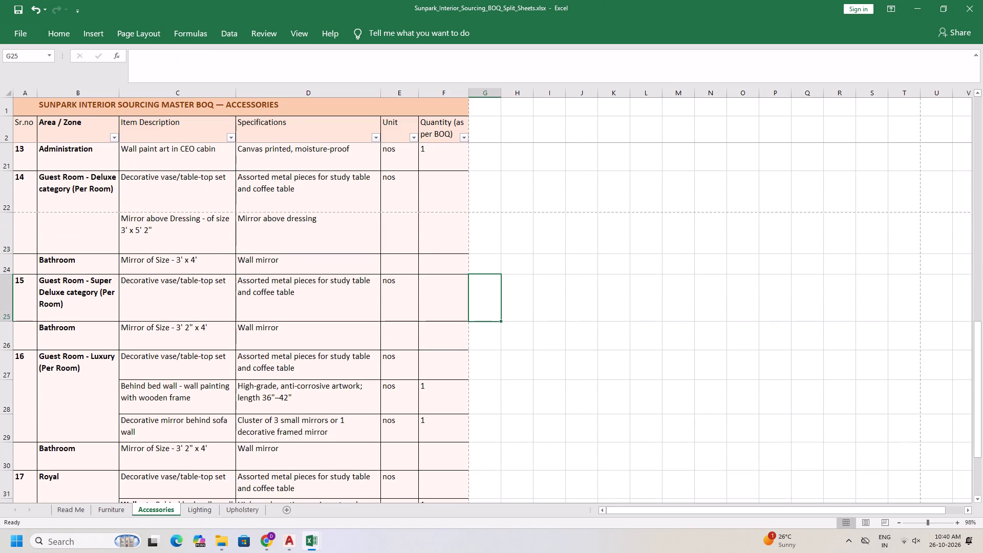
# Reduce the height of the Deluxe dressing mirror row to fit its two lines of text.
pyautogui.moveTo(10, 254); pyautogui.dragTo(11, 240)
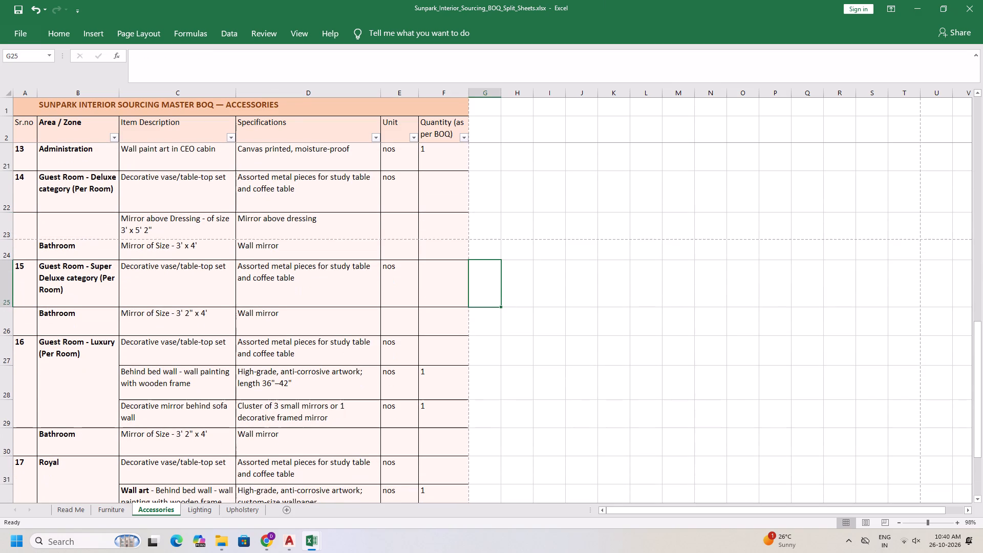
# Draw the missing bottom and side borders on the Royal category's Bathroom mirror row.
pyautogui.scroll(-2, 315, 370)
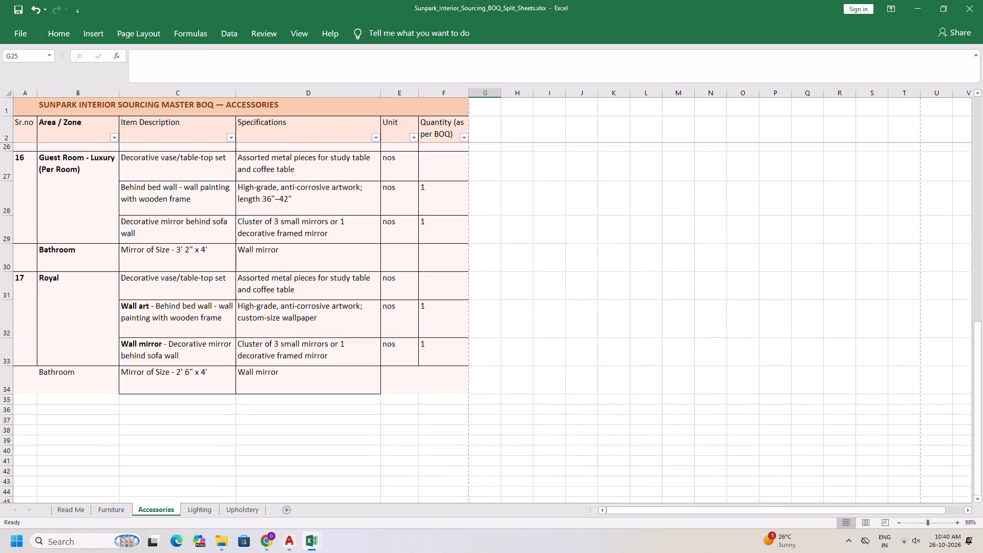
pyautogui.click(52, 31)
pyautogui.click(178, 82)
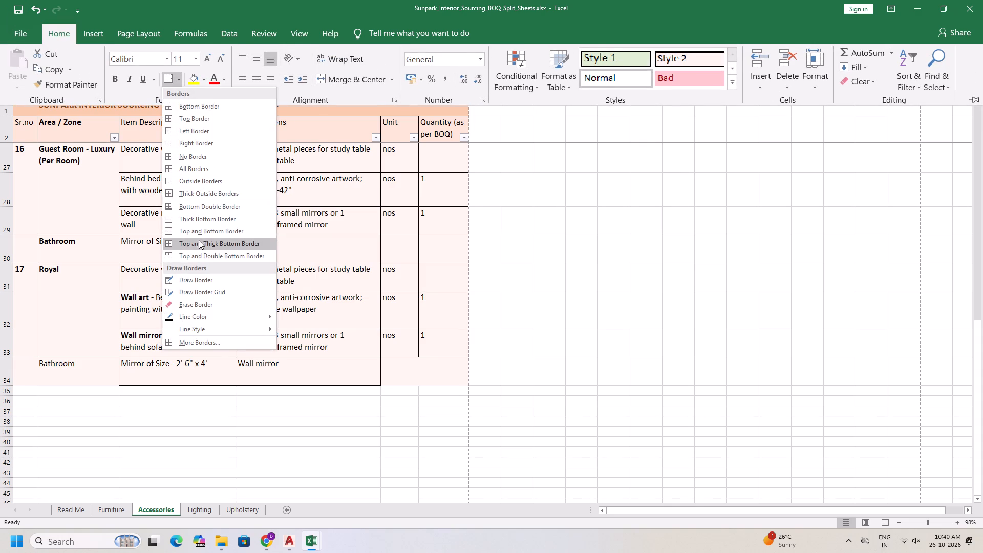
pyautogui.click(206, 281)
pyautogui.moveTo(15, 385); pyautogui.dragTo(92, 390)
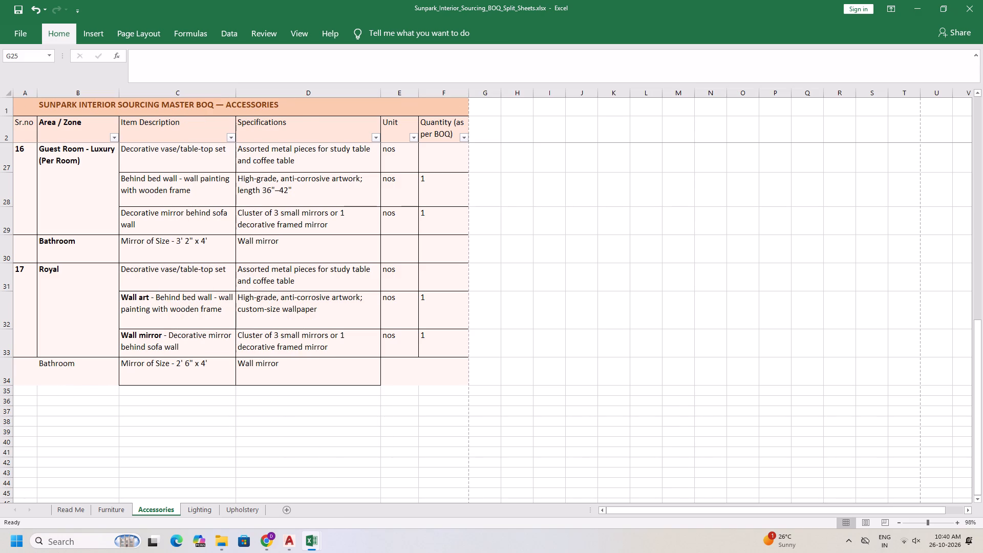
pyautogui.click(96, 385)
pyautogui.click(32, 385)
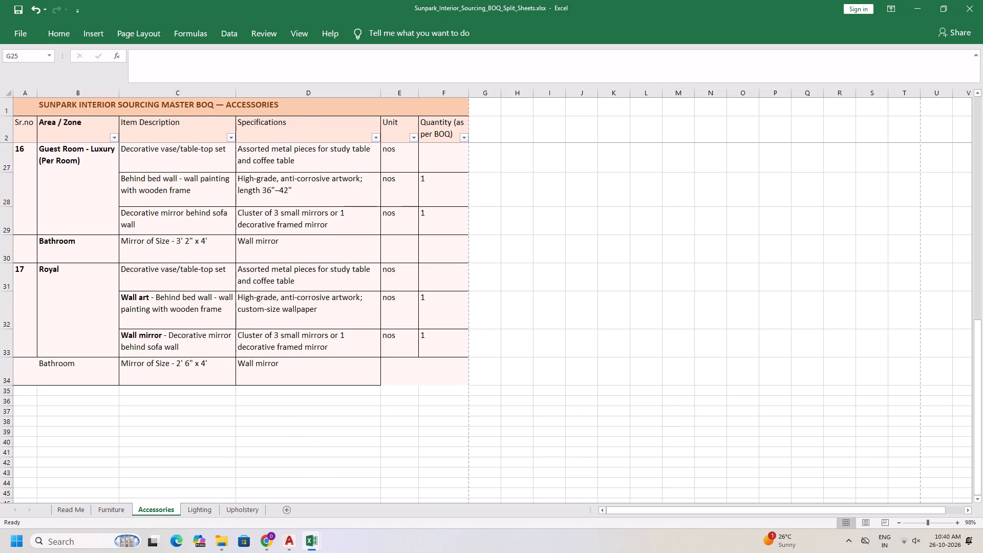
pyautogui.moveTo(37, 359); pyautogui.dragTo(38, 382)
pyautogui.click(382, 386)
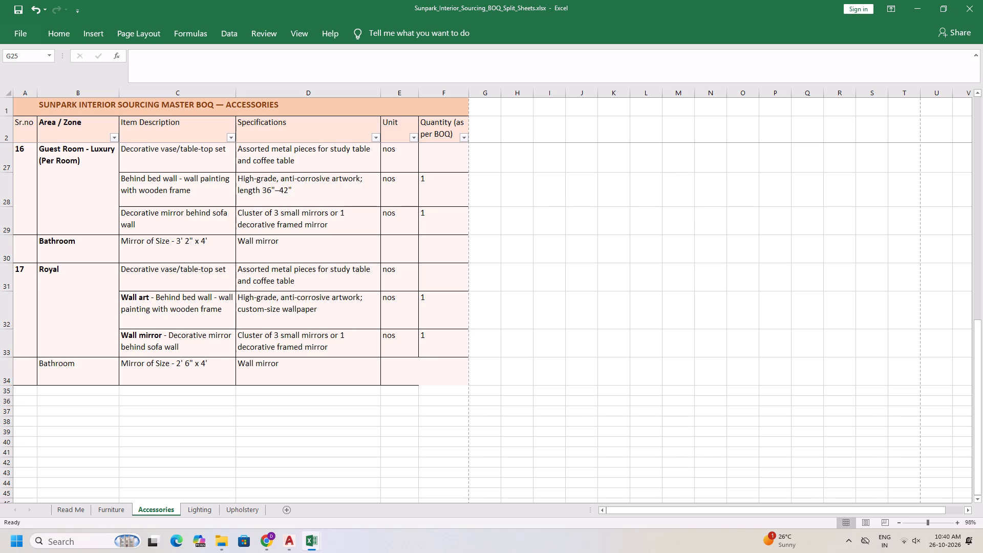
pyautogui.click(438, 386)
pyautogui.click(468, 369)
pyautogui.moveTo(468, 359); pyautogui.dragTo(470, 378)
pyautogui.press('Escape')
# Draw the border separating the Unit and Quantity cells in the Royal category's Bathroom mirror row.
pyautogui.click(48, 32)
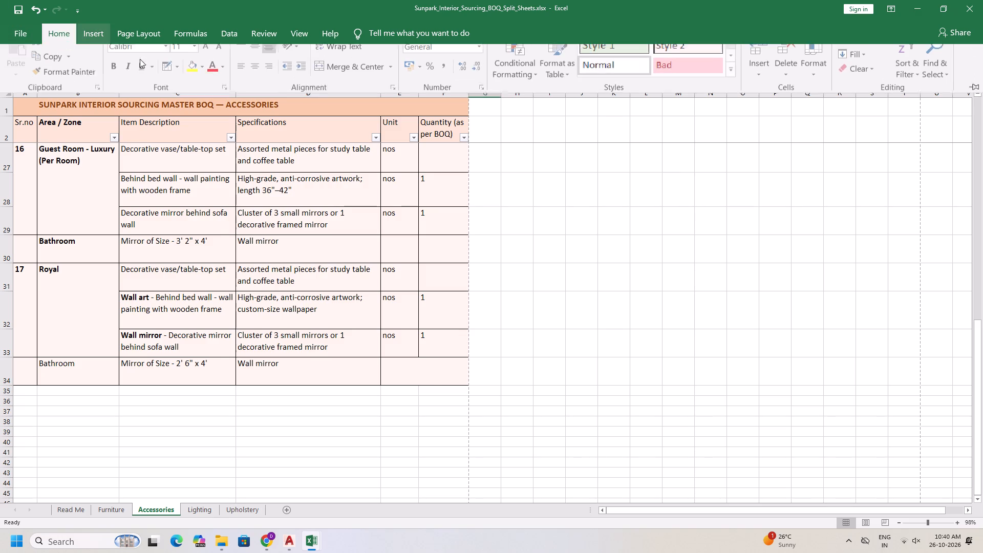
pyautogui.click(168, 80)
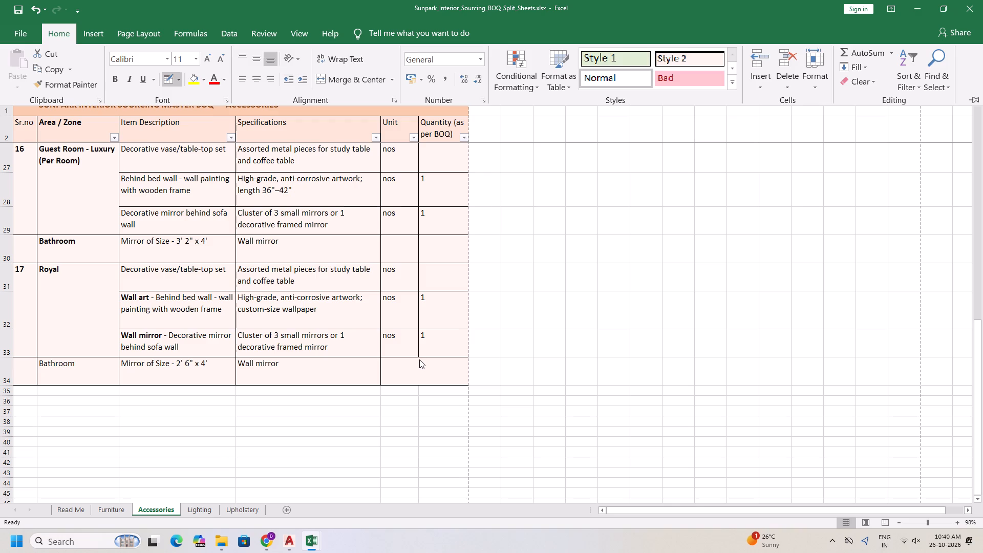
pyautogui.click(419, 359)
pyautogui.moveTo(418, 359); pyautogui.dragTo(421, 367)
pyautogui.press('Escape')
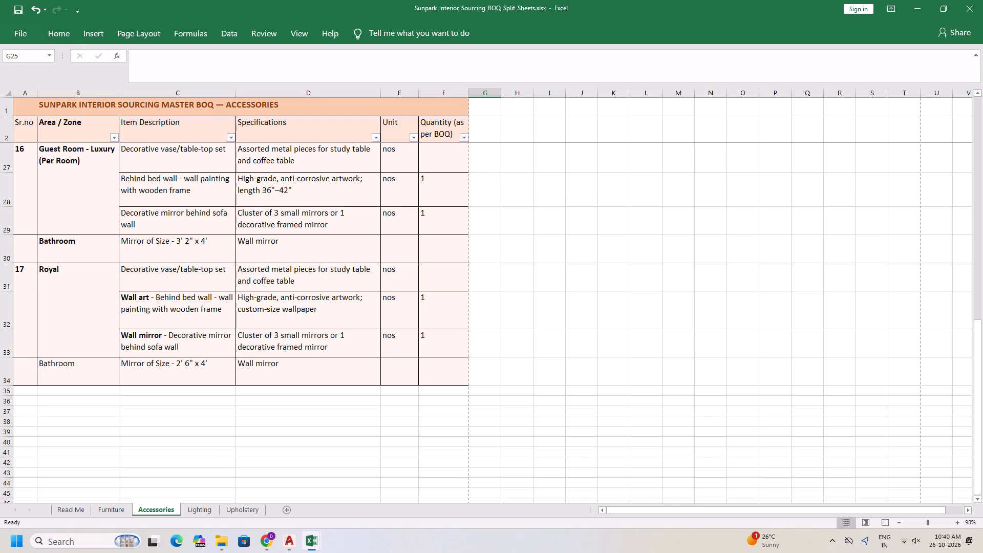
# Enter a quantity of 1 for the Royal, Luxury, Super Deluxe and Deluxe Bathroom mirrors and the Deluxe dressing mirror.
pyautogui.click(440, 369)
pyautogui.press('1')
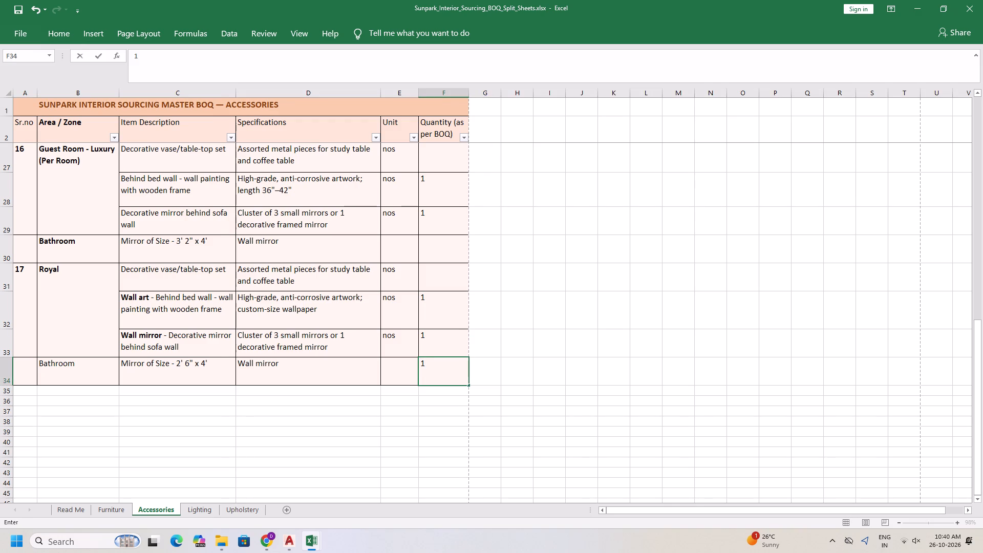
pyautogui.click(430, 250)
pyautogui.press('1')
pyautogui.scroll(1, 433, 271)
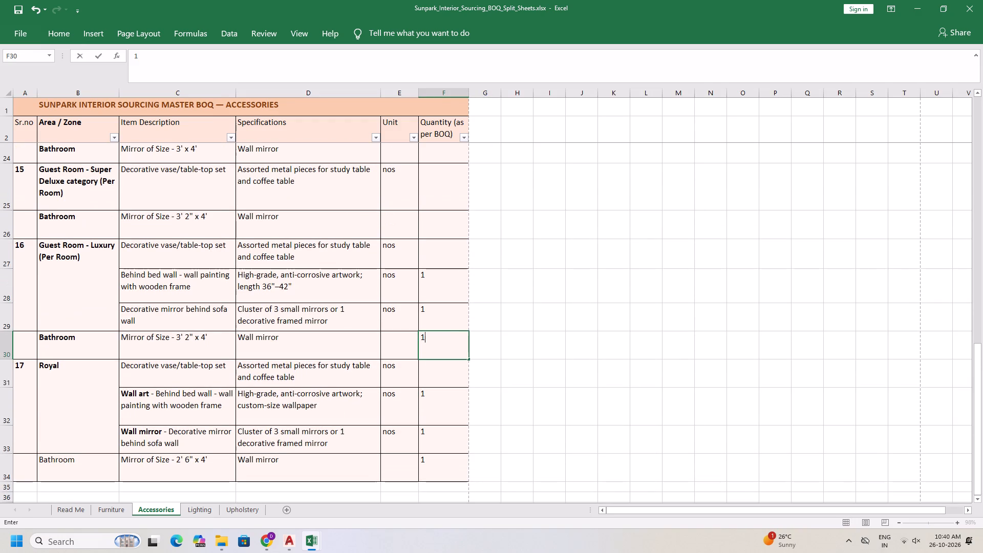
pyautogui.click(440, 226)
pyautogui.press('1')
pyautogui.scroll(1, 439, 232)
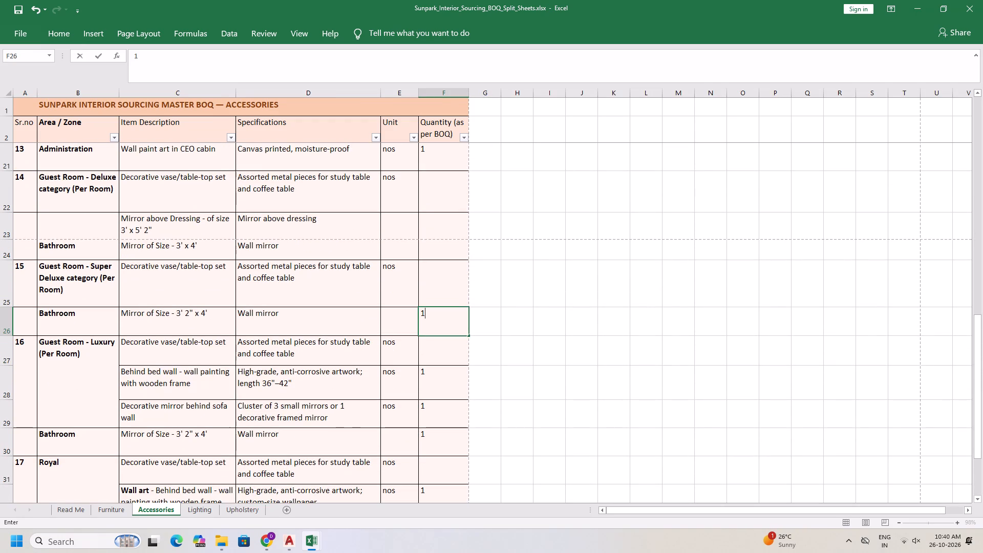
pyautogui.click(426, 249)
pyautogui.press('1')
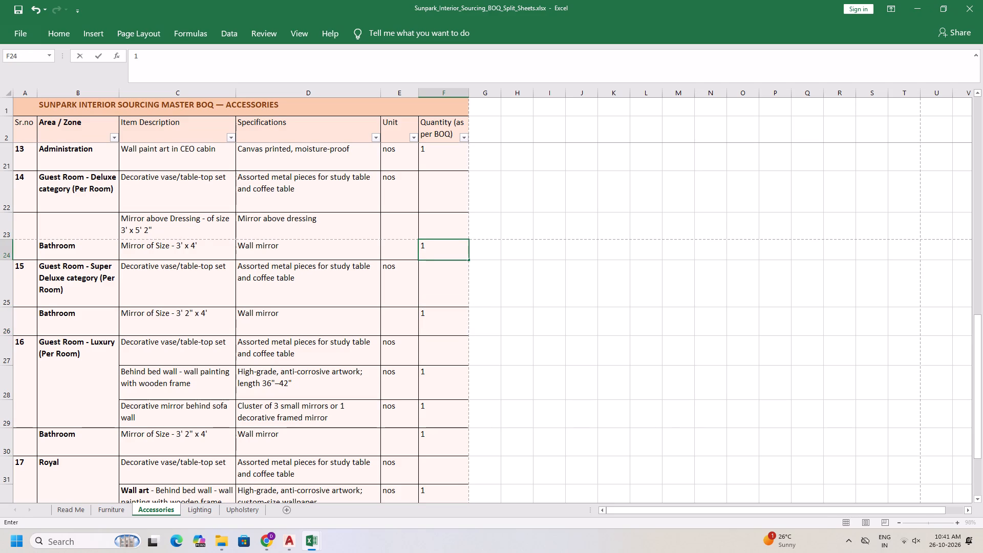
pyautogui.click(442, 224)
pyautogui.press('1')
# Enter the unit nos for the Deluxe dressing mirror and the Super Deluxe, Luxury and Royal Bathroom mirrors.
pyautogui.click(401, 222)
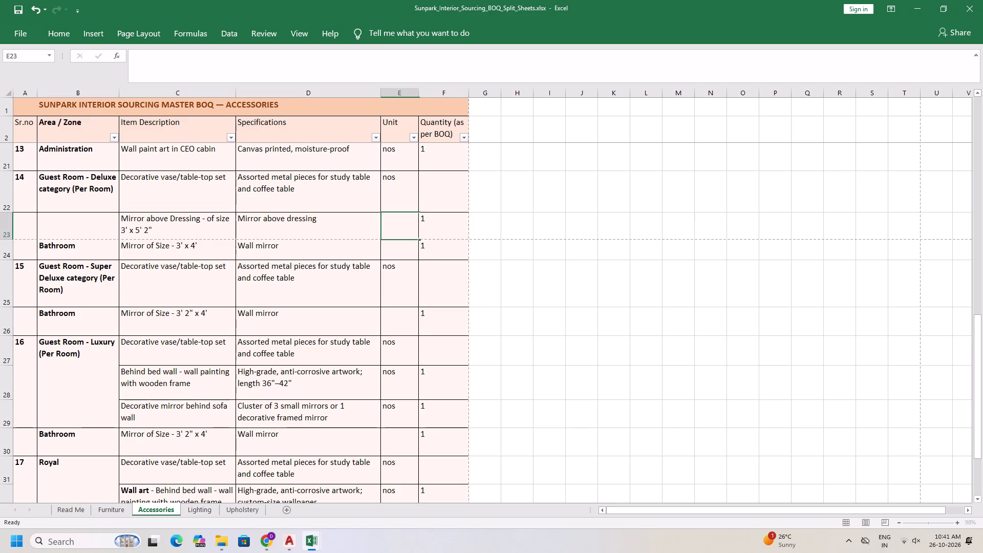
pyautogui.write('nos')
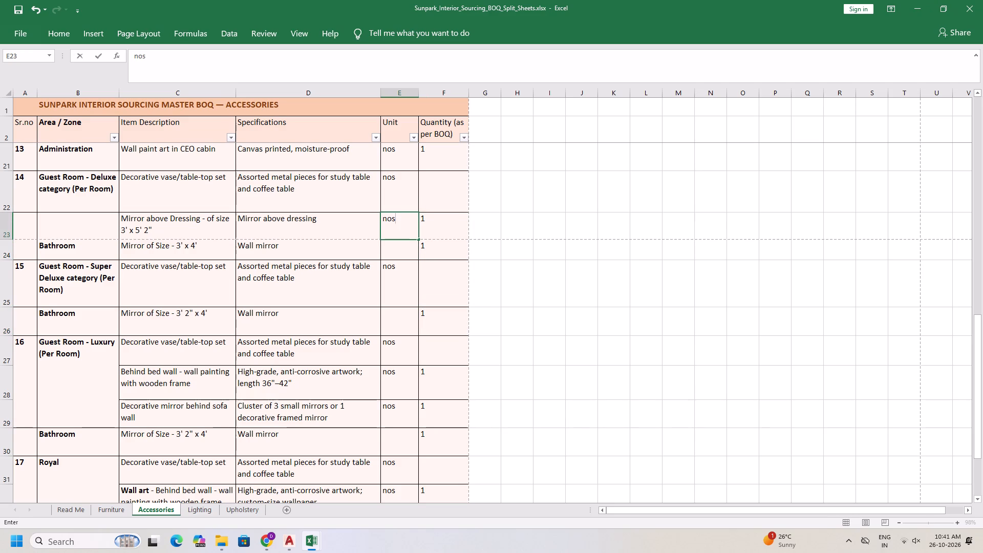
pyautogui.click(392, 316)
pyautogui.write('nos')
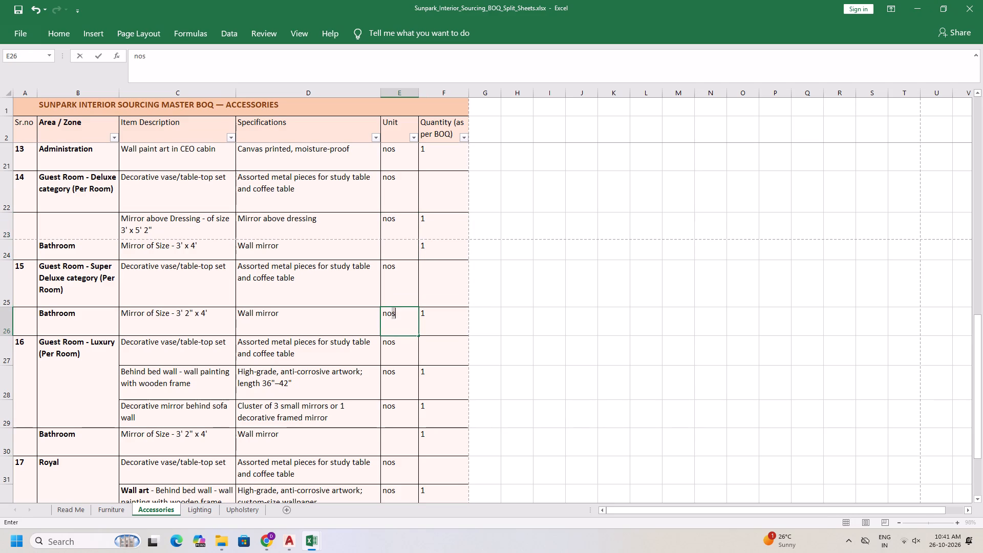
pyautogui.click(398, 428)
pyautogui.click(396, 434)
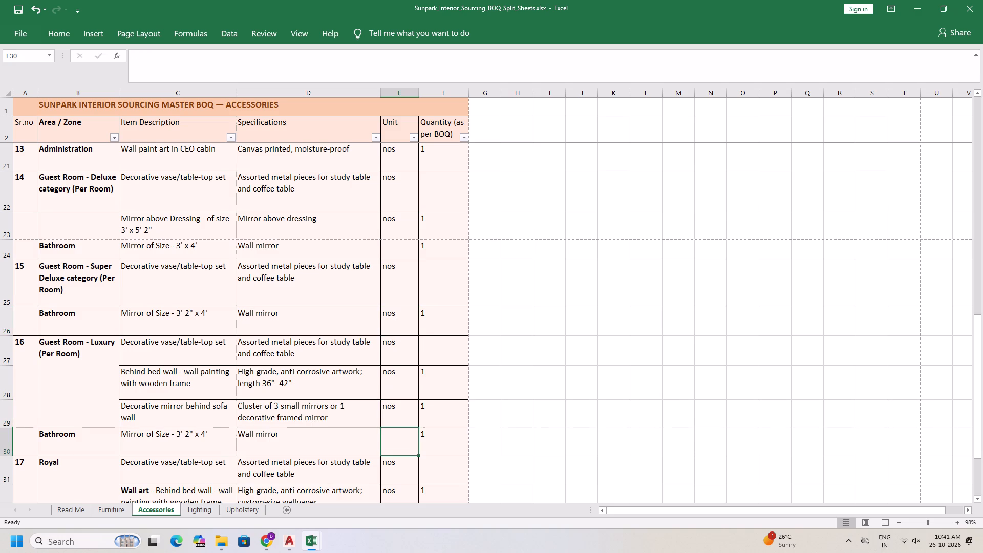
pyautogui.write('nos')
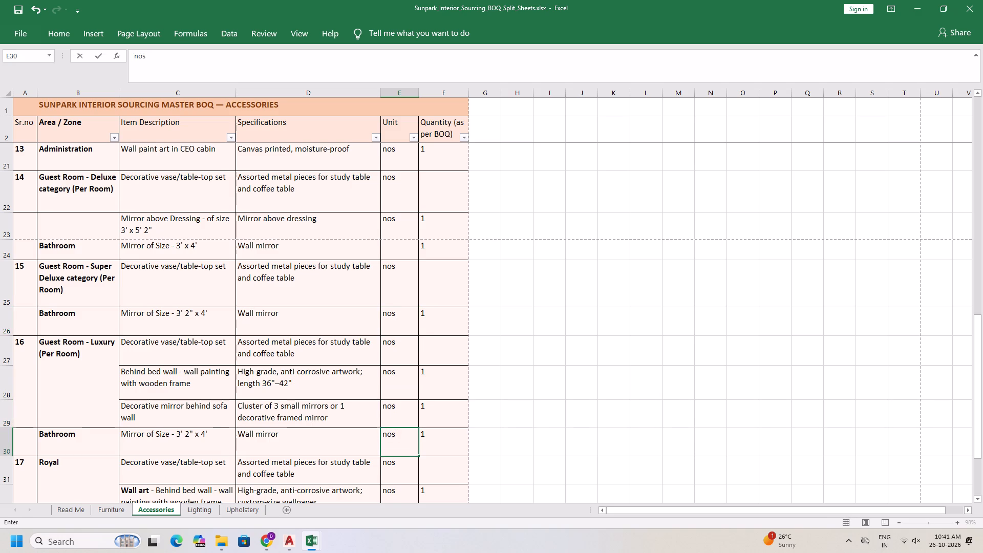
pyautogui.scroll(-1, 527, 413)
pyautogui.click(397, 472)
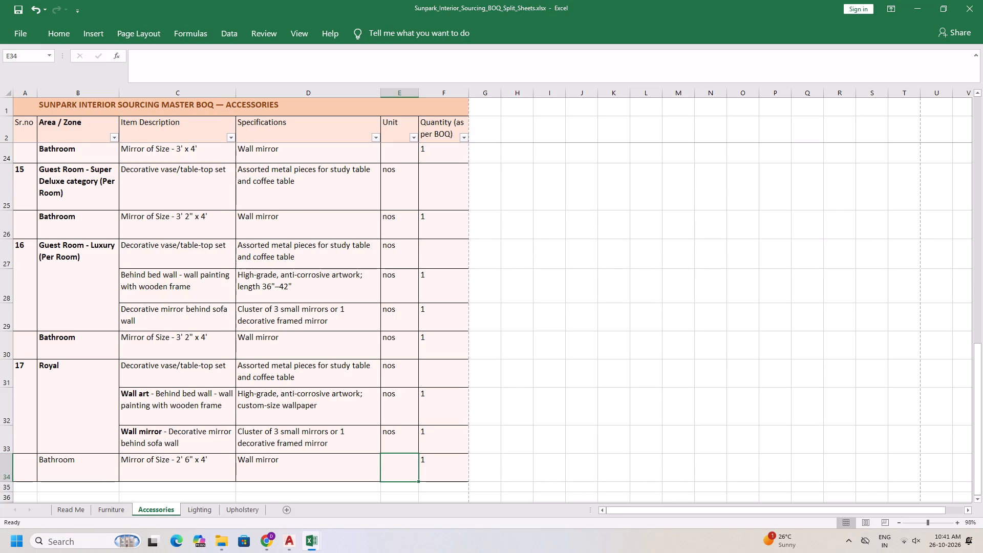
pyautogui.write('nos')
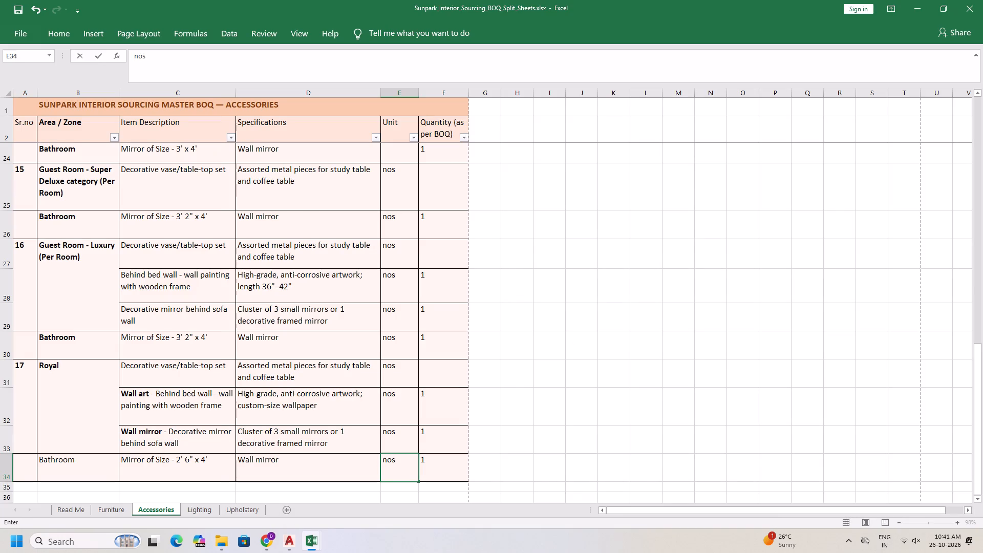
pyautogui.click(79, 285)
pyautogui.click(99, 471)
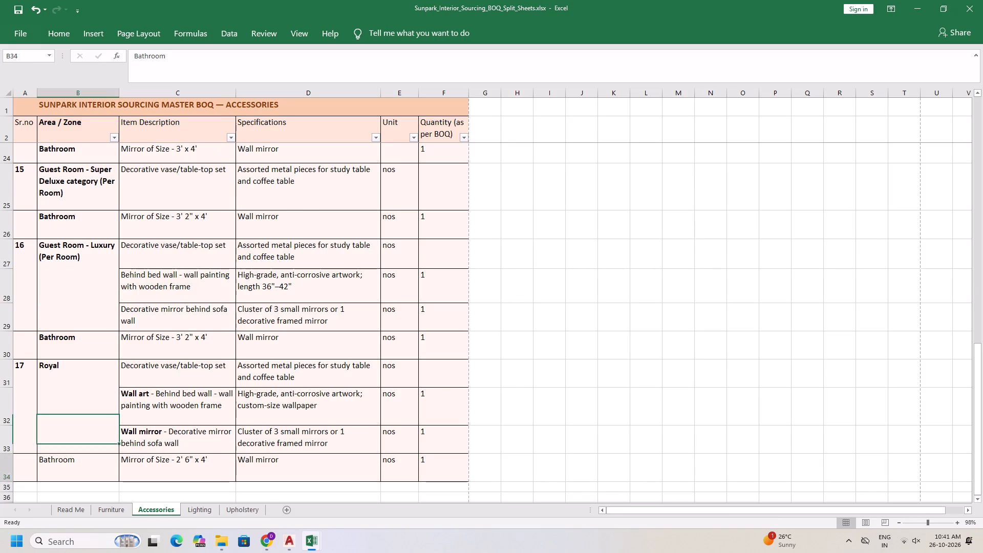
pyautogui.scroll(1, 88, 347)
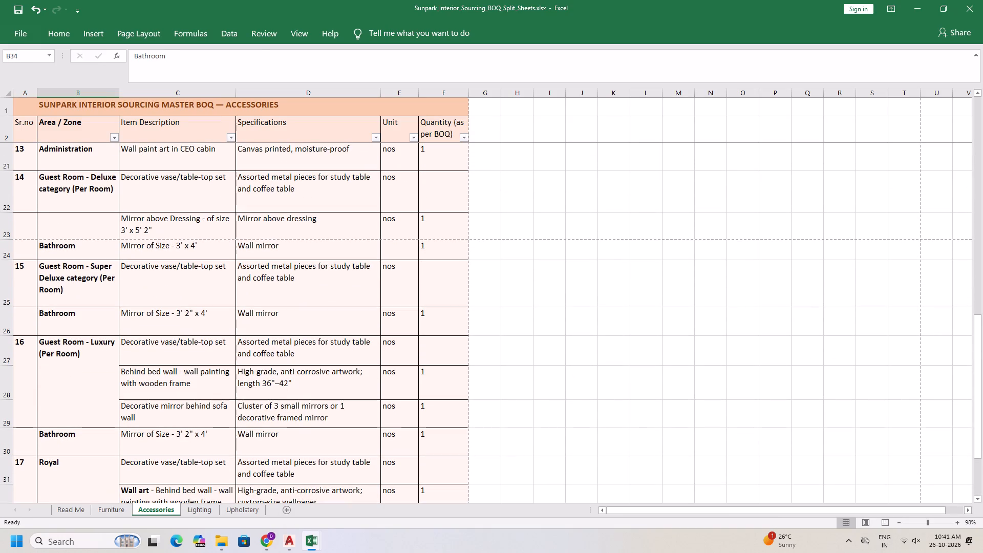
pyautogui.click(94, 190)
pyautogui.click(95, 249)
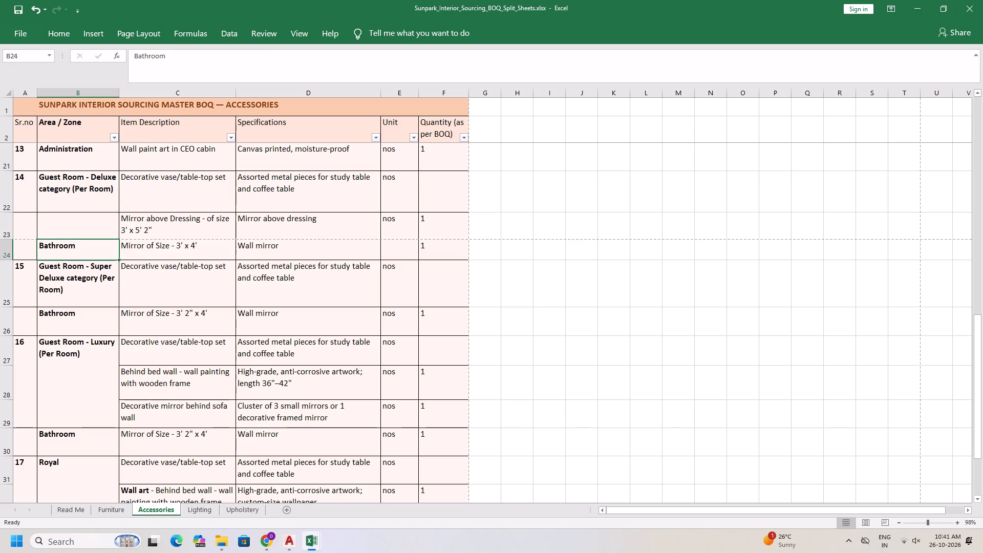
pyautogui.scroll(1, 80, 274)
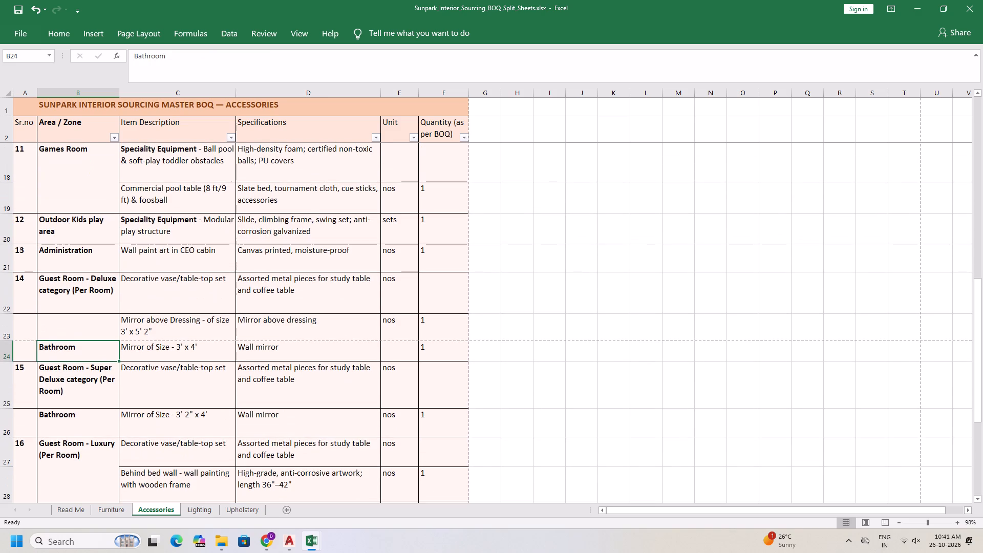
# Insert a blank row above the Super Deluxe category's Bathroom row and reduce its height to about two text lines.
pyautogui.click(100, 388)
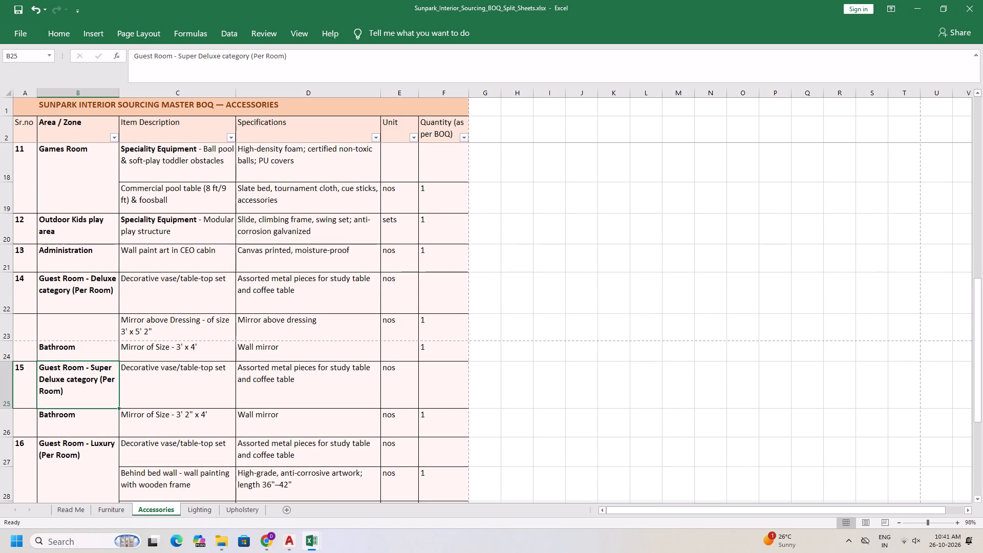
pyautogui.click(102, 413)
pyautogui.click(98, 394)
pyautogui.click(105, 421)
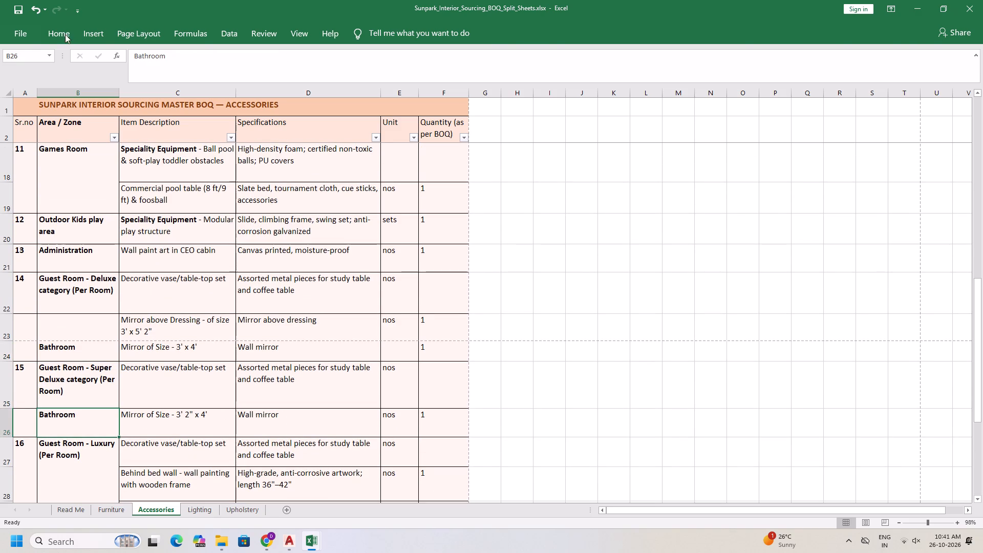
pyautogui.click(62, 34)
pyautogui.click(755, 88)
pyautogui.click(796, 110)
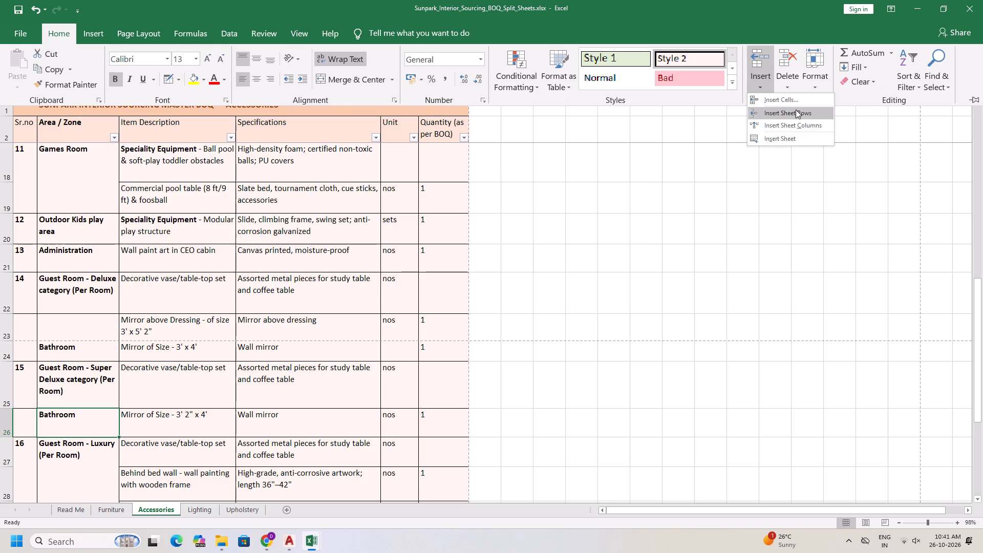
pyautogui.click(24, 453)
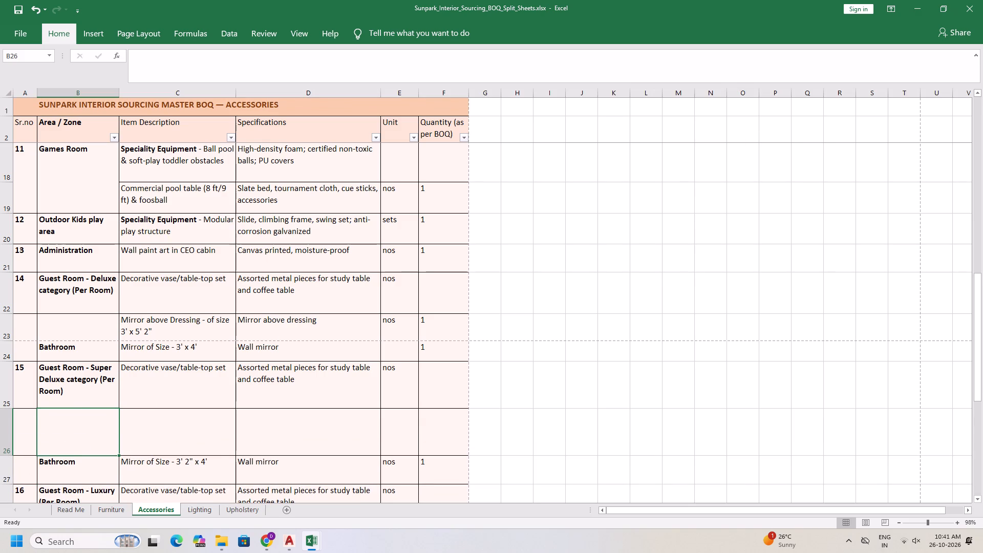
pyautogui.moveTo(2, 457); pyautogui.dragTo(8, 437)
# Copy the Deluxe dressing mirror's description, specification, unit and quantity into the blank Super Deluxe row.
pyautogui.click(191, 328)
pyautogui.keyDown('ctrl'); pyautogui.click(323, 330); pyautogui.keyUp('ctrl')
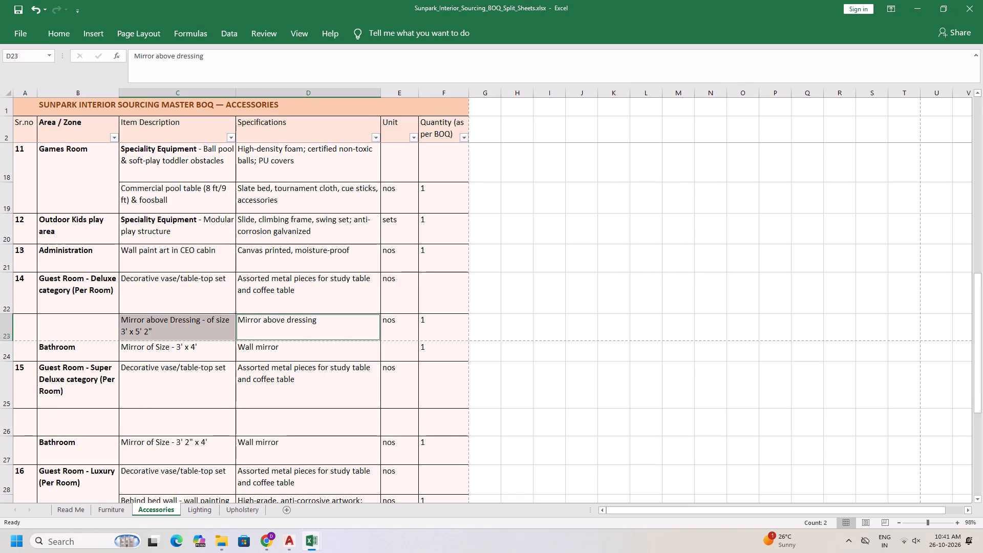
pyautogui.keyDown('ctrl'); pyautogui.click(412, 328); pyautogui.keyUp('ctrl')
pyautogui.keyDown('ctrl'); pyautogui.click(436, 330); pyautogui.keyUp('ctrl')
pyautogui.hotkey('ctrl', 'c')
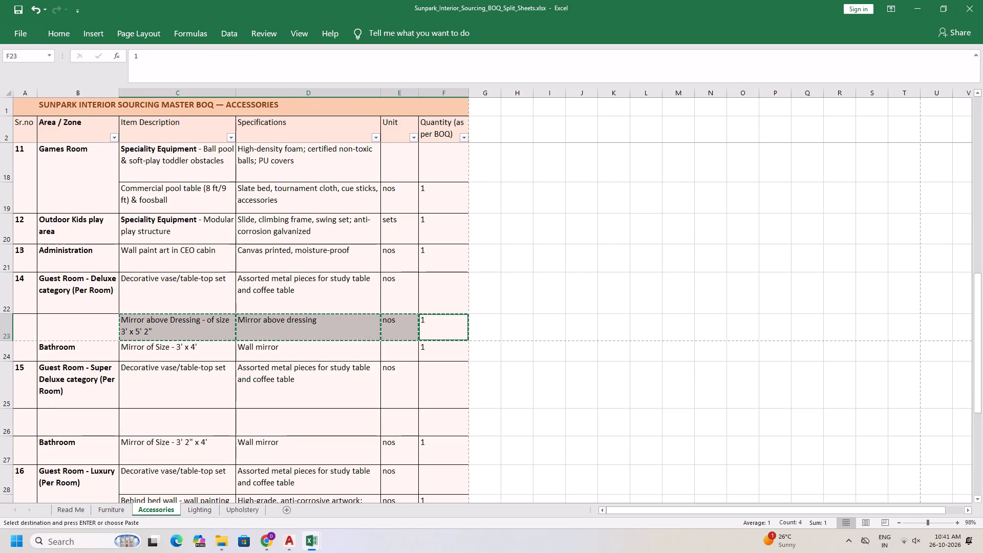
pyautogui.click(201, 422)
pyautogui.hotkey('ctrl', 'v')
# Change the size in the Super Deluxe dressing mirror description to 3' 4" x 5' 2".
pyautogui.doubleClick(163, 424)
pyautogui.click(213, 422)
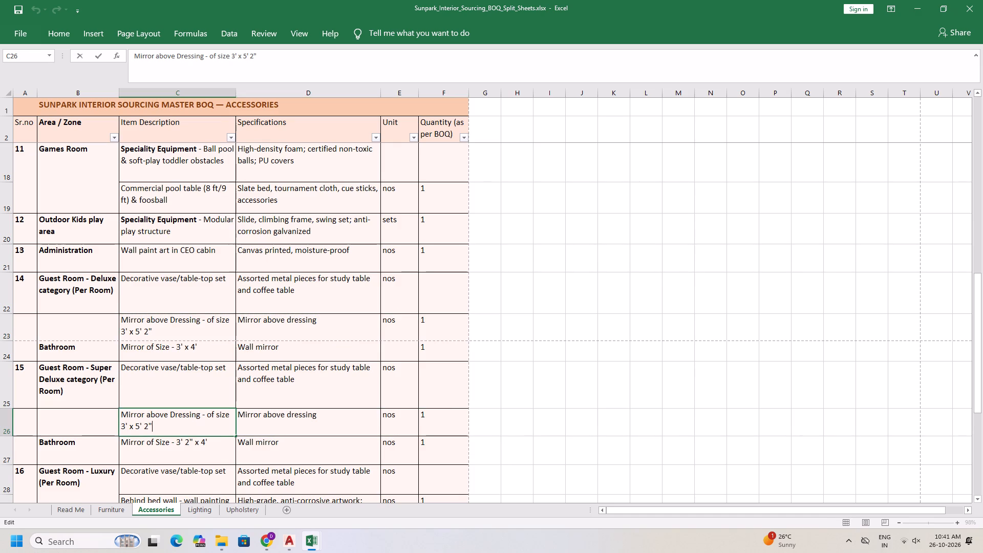
pyautogui.moveTo(157, 427); pyautogui.dragTo(121, 429)
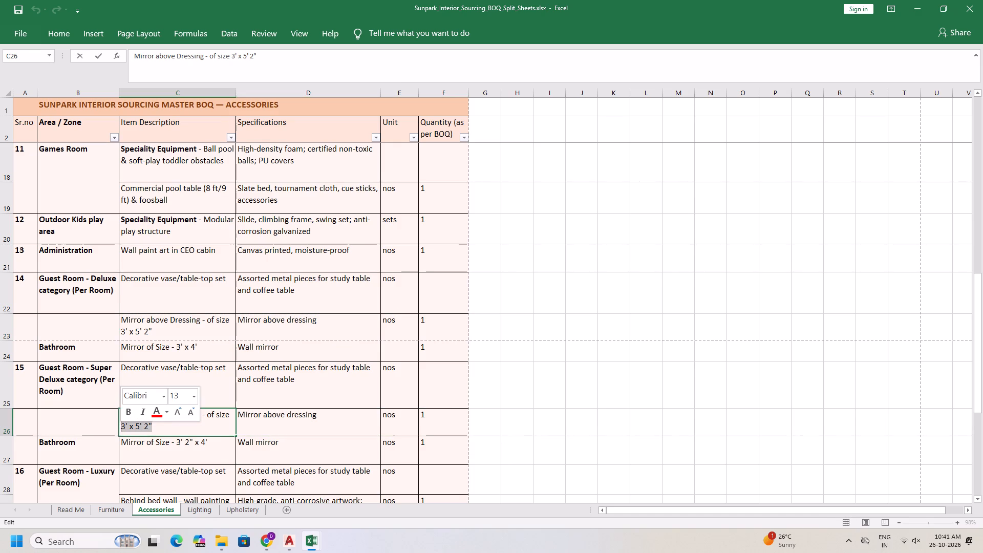
pyautogui.click(130, 429)
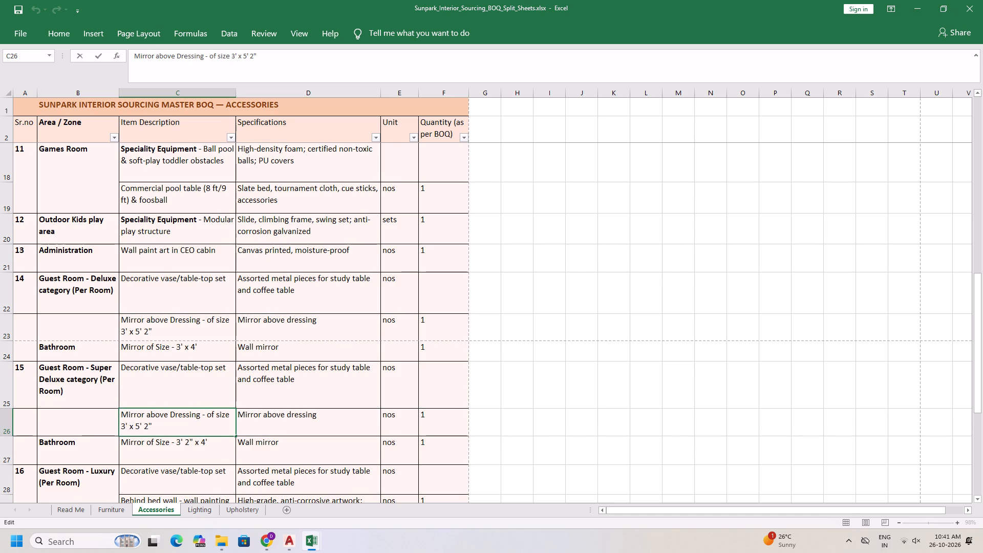
pyautogui.press('2')
pyautogui.hotkey('shift', '"')
pyautogui.press('BackSpace')
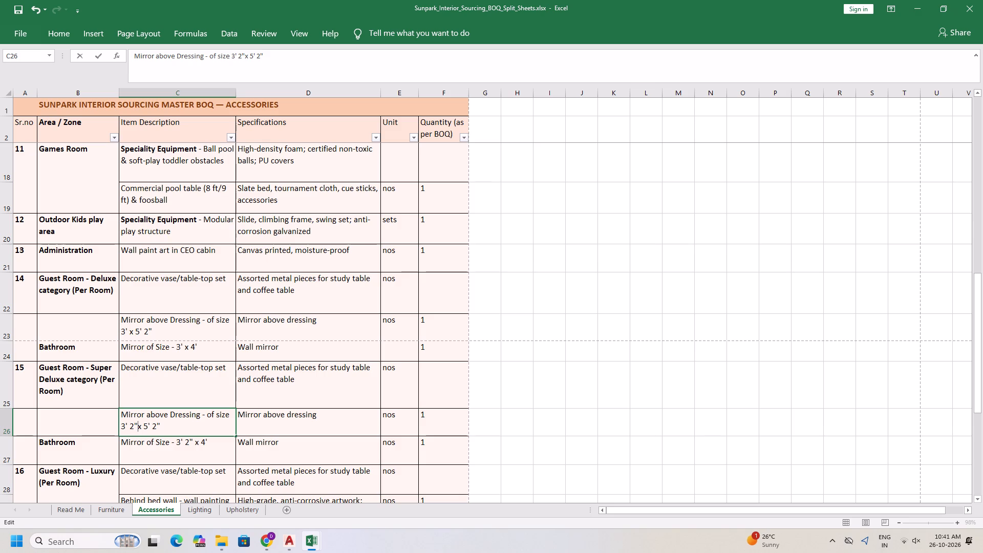
pyautogui.press('BackSpace')
pyautogui.write('4"')
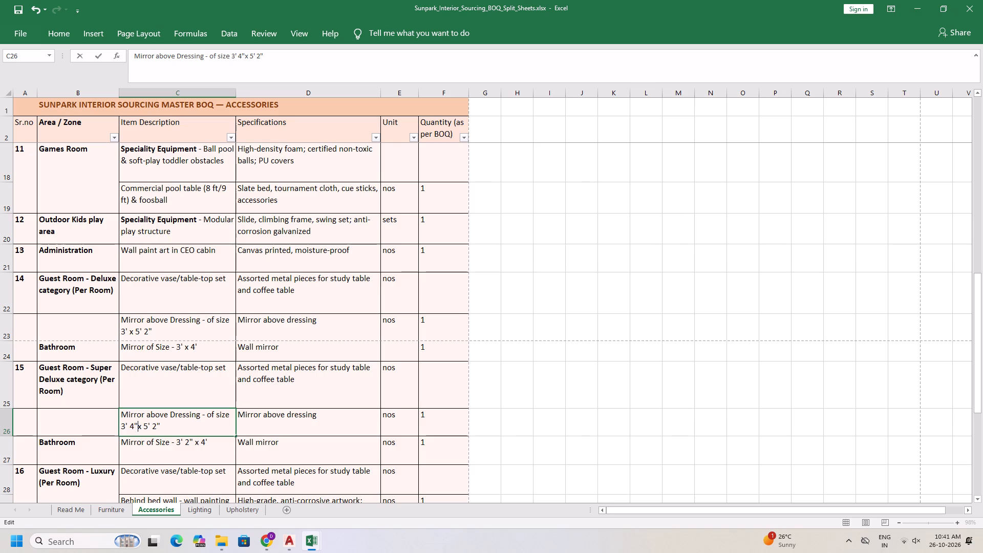
pyautogui.press('space')
pyautogui.click(182, 427)
pyautogui.scroll(-1, 188, 427)
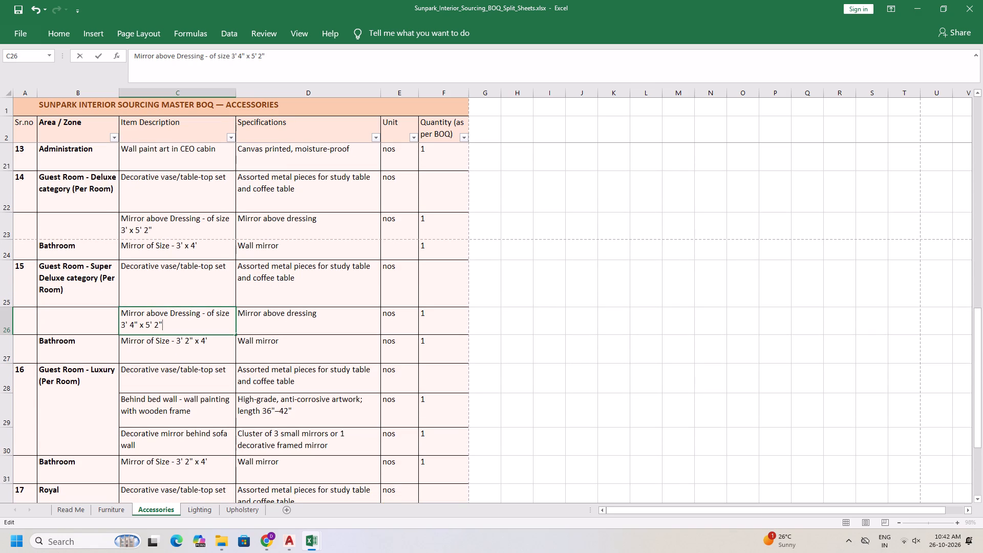
pyautogui.click(170, 446)
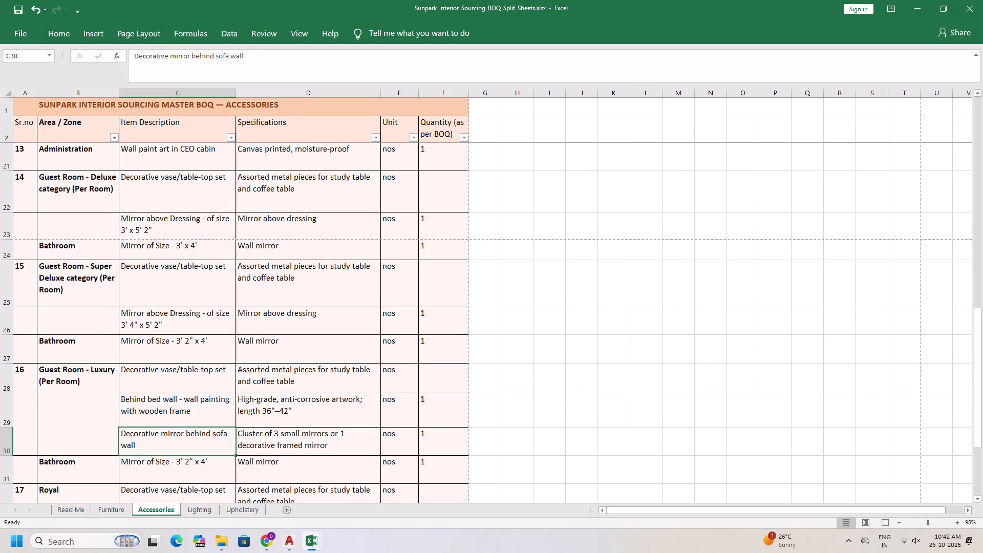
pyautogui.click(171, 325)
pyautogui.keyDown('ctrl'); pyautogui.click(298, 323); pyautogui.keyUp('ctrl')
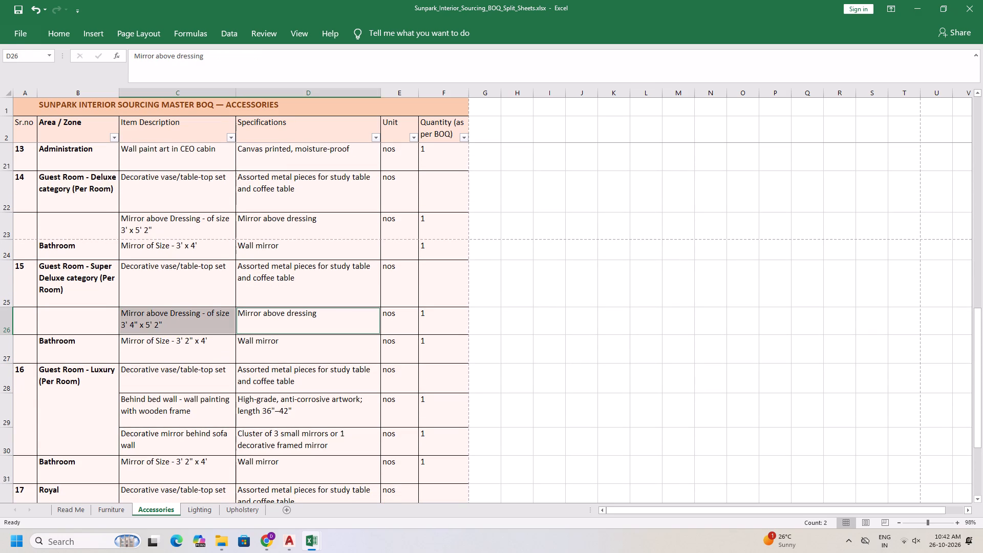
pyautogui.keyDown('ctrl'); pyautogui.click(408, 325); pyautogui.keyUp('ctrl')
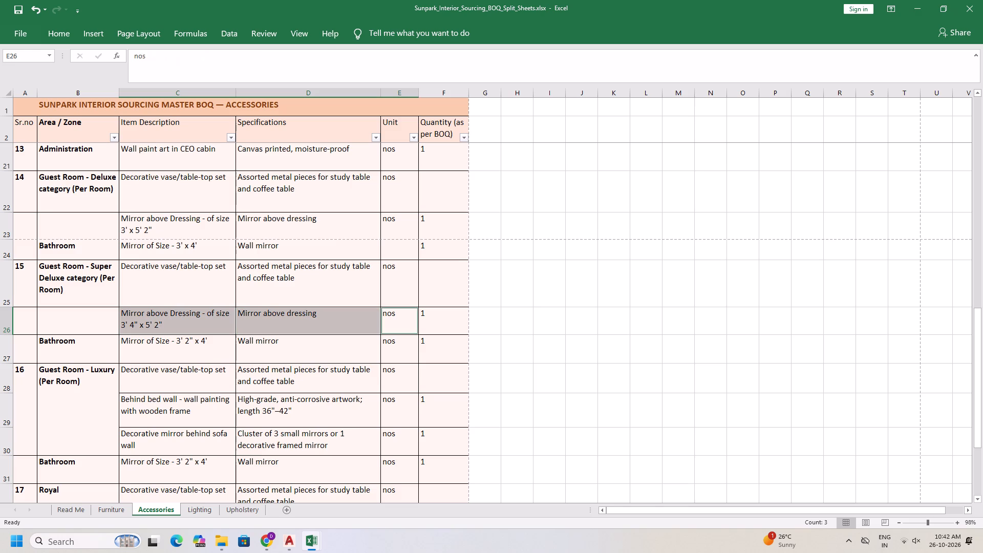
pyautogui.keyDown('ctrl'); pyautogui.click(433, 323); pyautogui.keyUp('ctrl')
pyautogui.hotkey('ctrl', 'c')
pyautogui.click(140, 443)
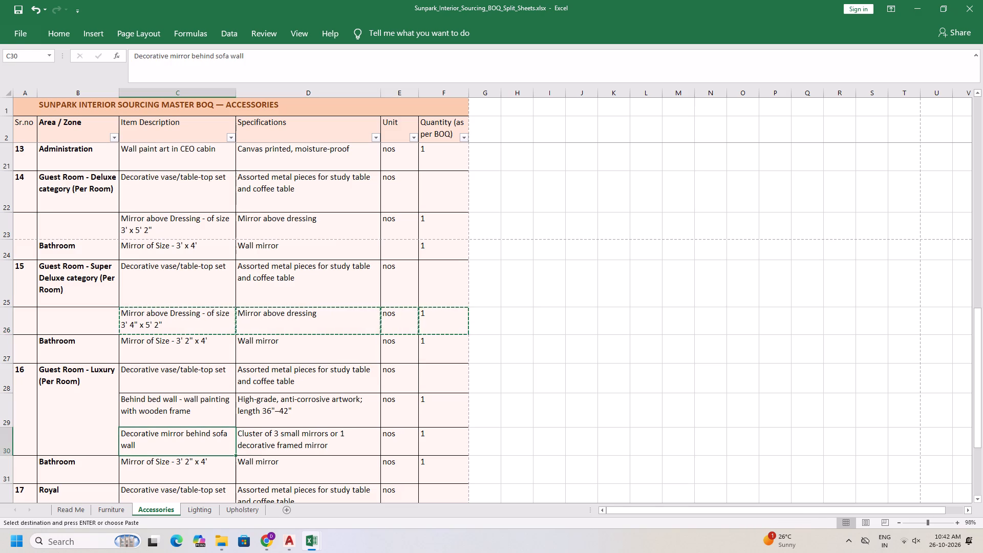
# Insert a blank row above the Luxury category's Bathroom row.
pyautogui.click(102, 466)
pyautogui.click(62, 27)
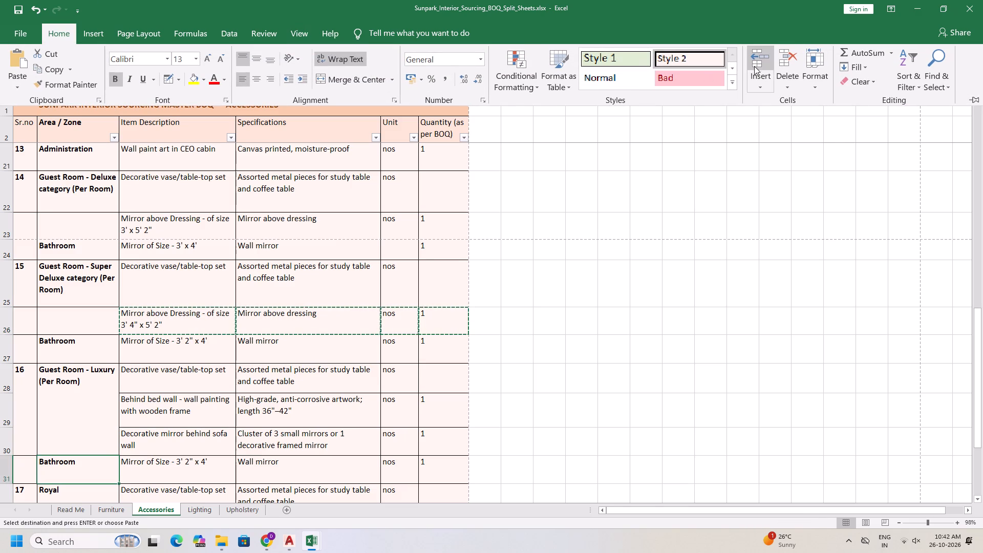
pyautogui.click(756, 74)
pyautogui.click(805, 116)
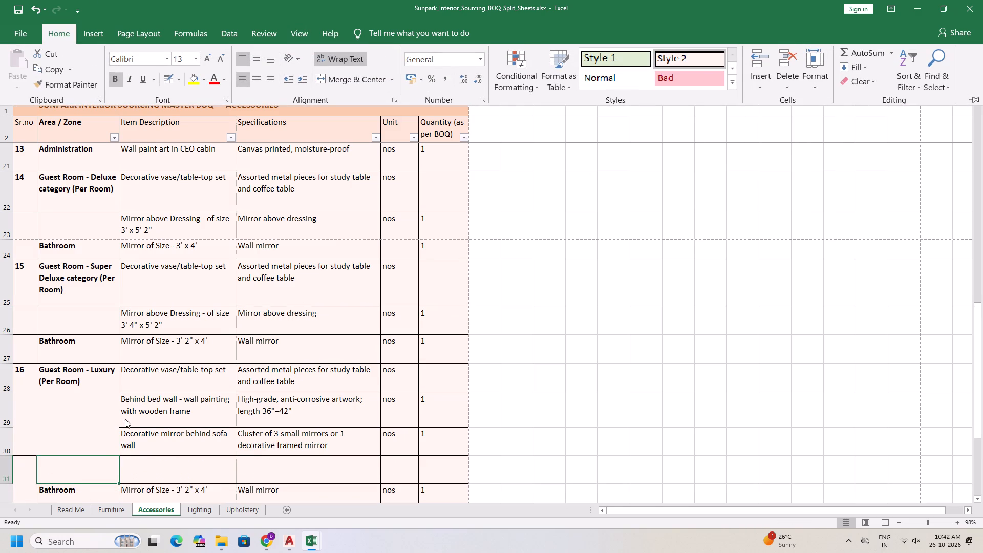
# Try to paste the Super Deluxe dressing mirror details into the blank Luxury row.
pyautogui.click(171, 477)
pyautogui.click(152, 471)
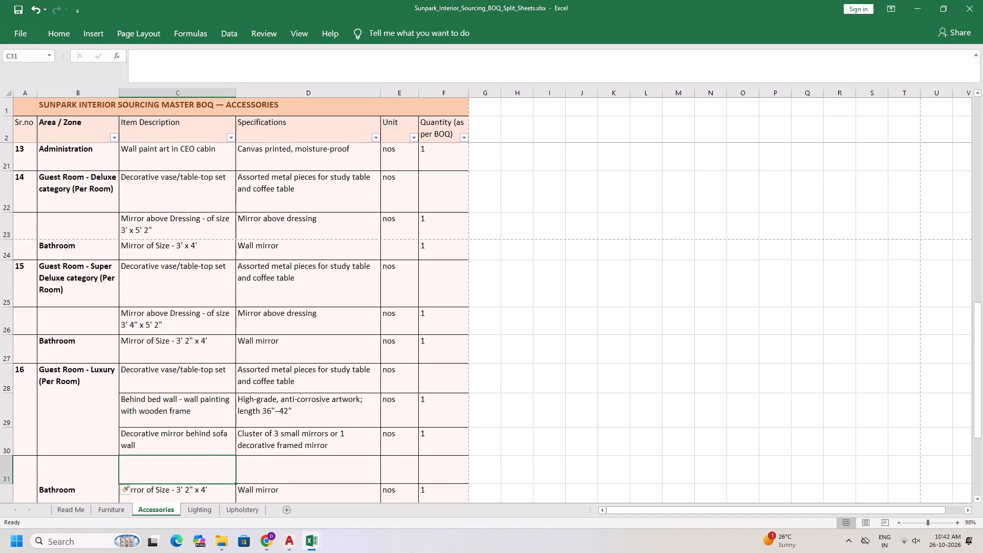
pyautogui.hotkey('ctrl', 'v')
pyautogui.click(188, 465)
# Copy the Super Deluxe dressing mirror's description, specification, unit and quantity into the blank Luxury row above its Bathroom row.
pyautogui.click(195, 319)
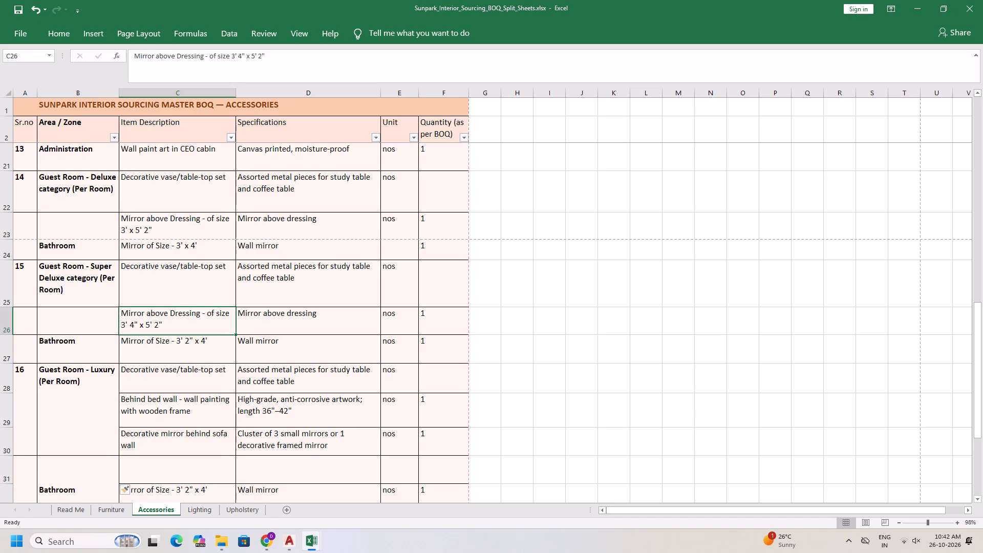
pyautogui.keyDown('shift'); pyautogui.click(344, 318); pyautogui.keyUp('shift')
pyautogui.keyDown('shift'); pyautogui.click(399, 316); pyautogui.keyUp('shift')
pyautogui.keyDown('shift'); pyautogui.click(434, 320); pyautogui.keyUp('shift')
pyautogui.hotkey('ctrl', 'c')
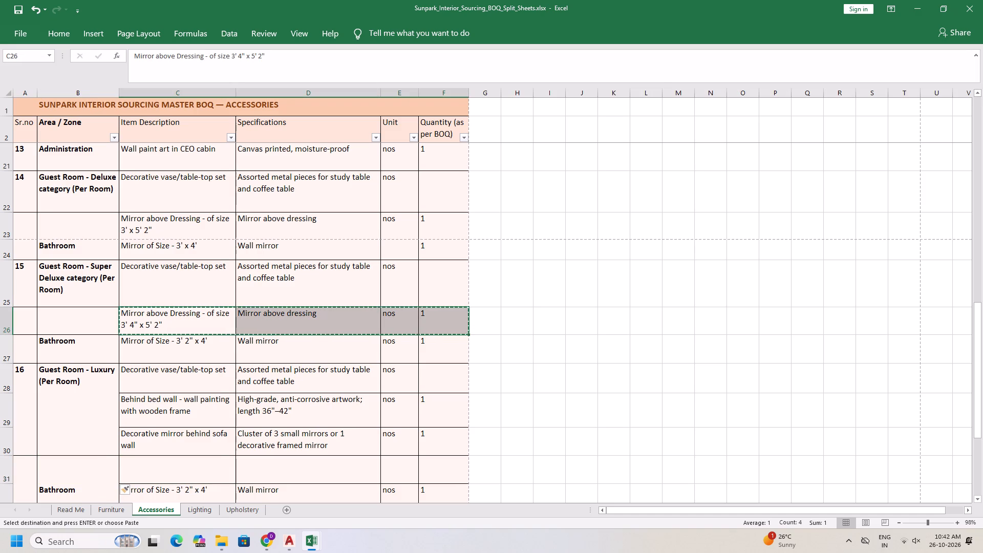
pyautogui.click(161, 468)
pyautogui.hotkey('ctrl', 'v')
pyautogui.scroll(-1, 226, 417)
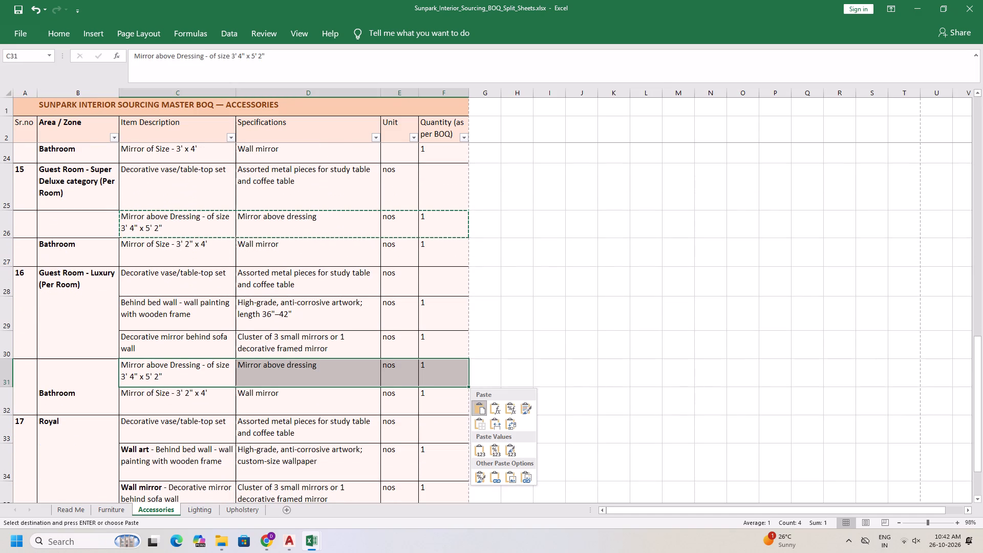
pyautogui.click(186, 400)
pyautogui.press('Escape')
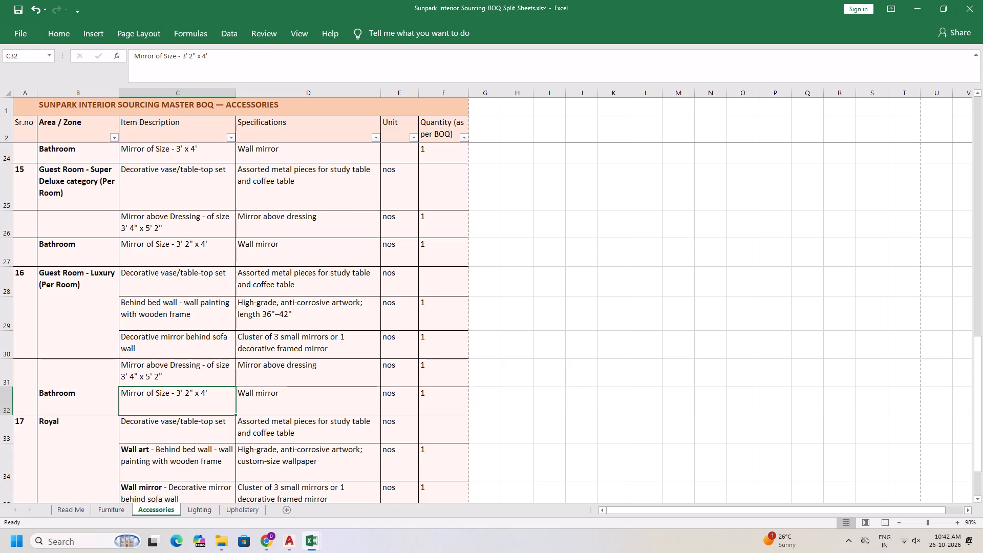
# Change the copied Luxury mirror description to "Mirror near sliding door - of size 5' 10" x 5' 6"".
pyautogui.click(192, 372)
pyautogui.doubleClick(164, 363)
pyautogui.moveTo(199, 368); pyautogui.dragTo(165, 369)
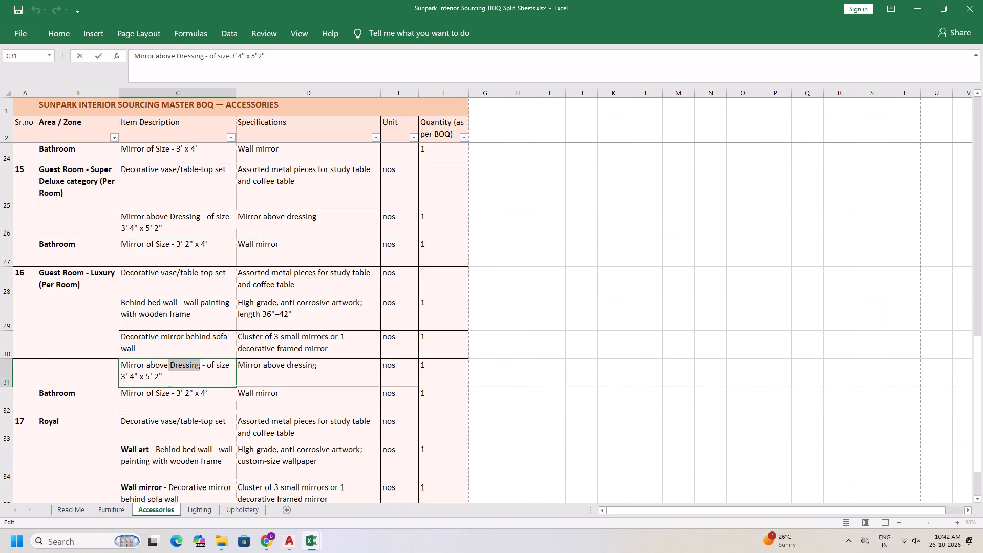
pyautogui.moveTo(165, 369); pyautogui.dragTo(147, 369)
pyautogui.write('near slifi')
pyautogui.press('BackSpace')
pyautogui.press('BackSpace')
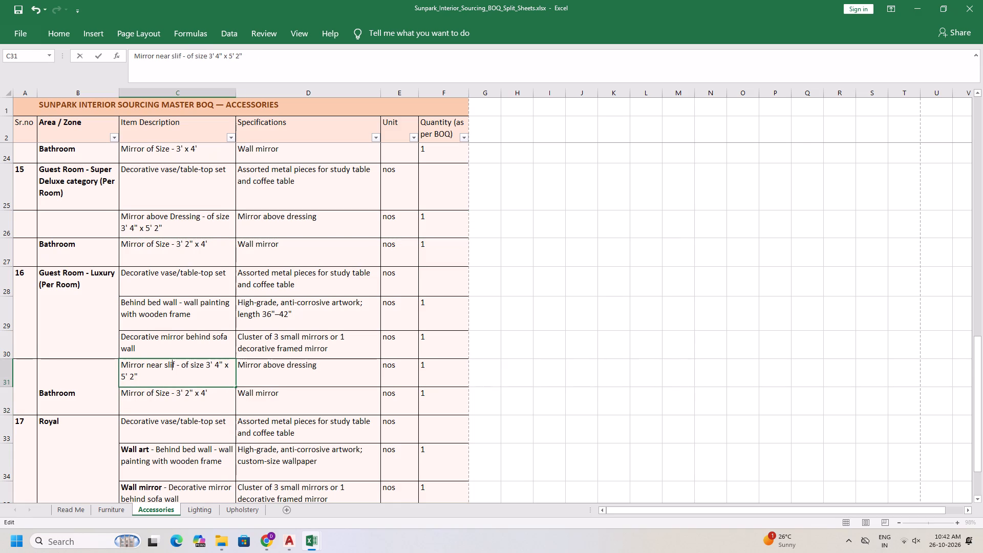
pyautogui.write('ding door')
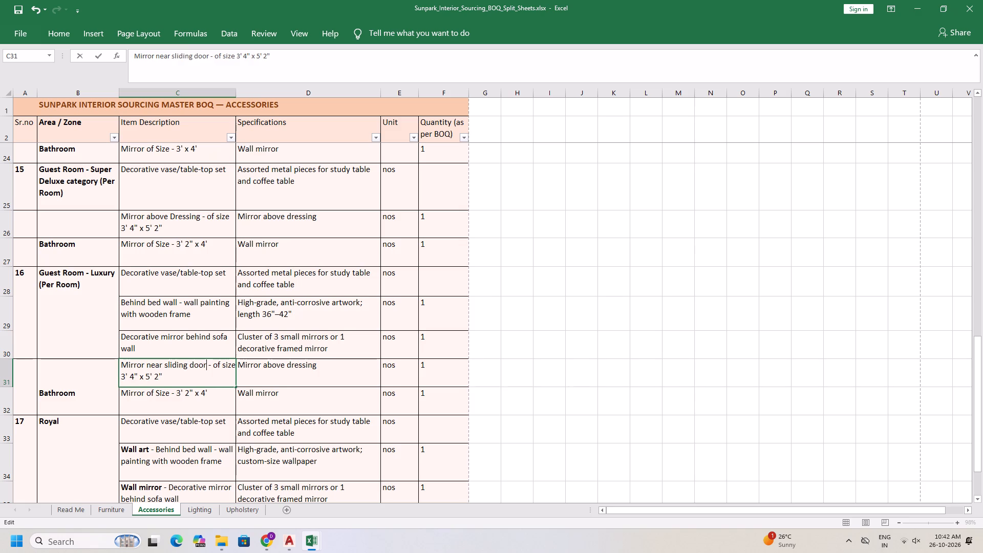
pyautogui.moveTo(134, 378); pyautogui.dragTo(111, 379)
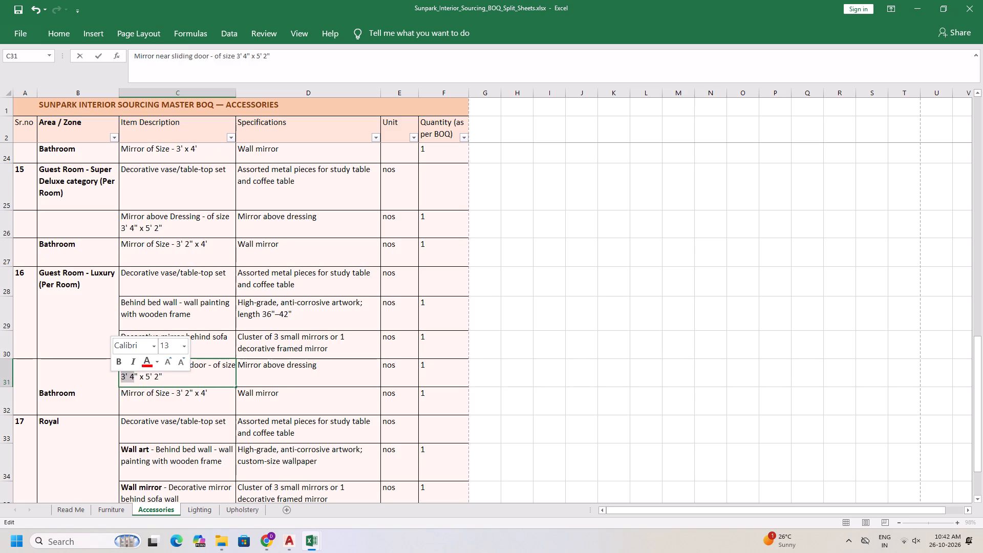
pyautogui.write("5'")
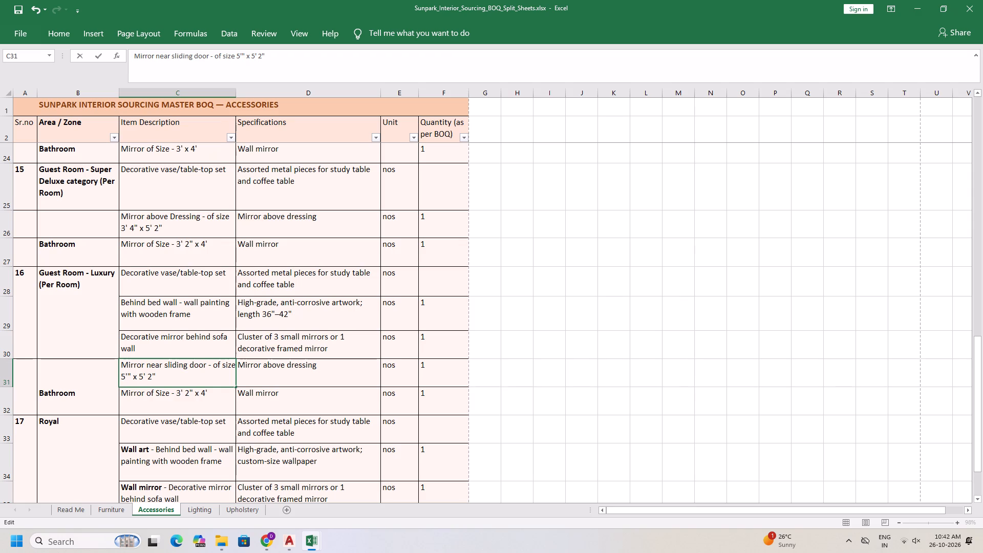
pyautogui.press('space')
pyautogui.write('10')
pyautogui.click(160, 380)
pyautogui.press('6')
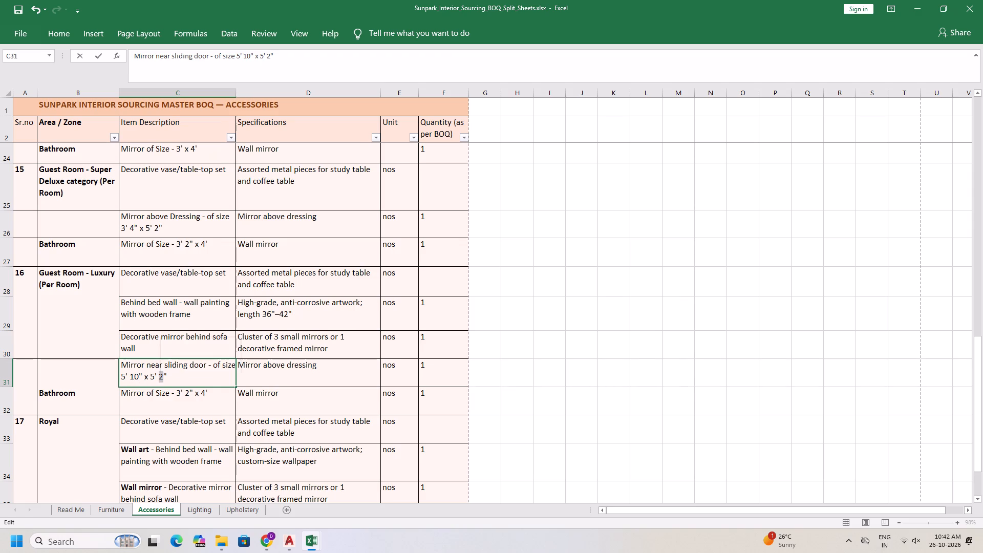
# Change the specification in the new Luxury mirror row to "Mirror near sliding door".
pyautogui.doubleClick(315, 365)
pyautogui.moveTo(320, 366); pyautogui.dragTo(263, 368)
pyautogui.write('near sli')
pyautogui.write('ding door')
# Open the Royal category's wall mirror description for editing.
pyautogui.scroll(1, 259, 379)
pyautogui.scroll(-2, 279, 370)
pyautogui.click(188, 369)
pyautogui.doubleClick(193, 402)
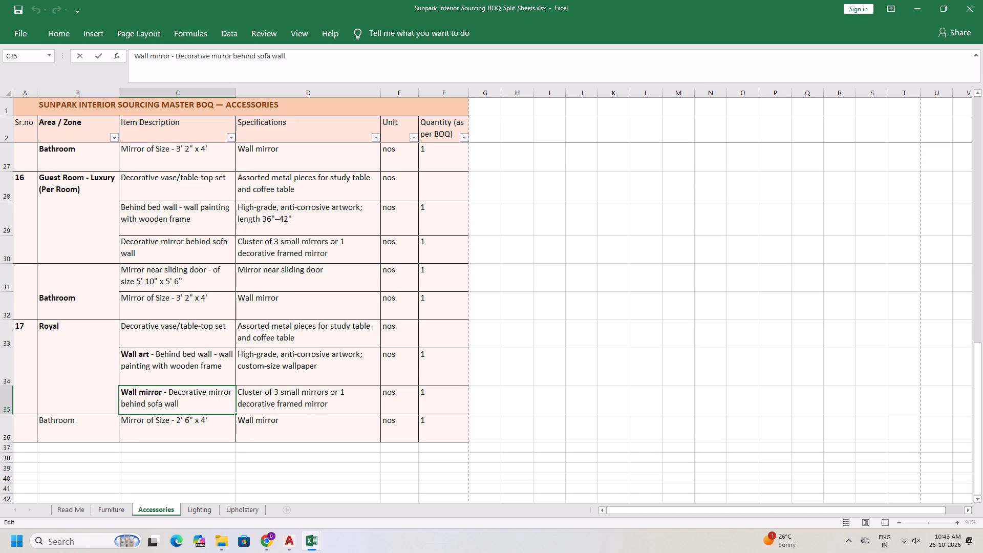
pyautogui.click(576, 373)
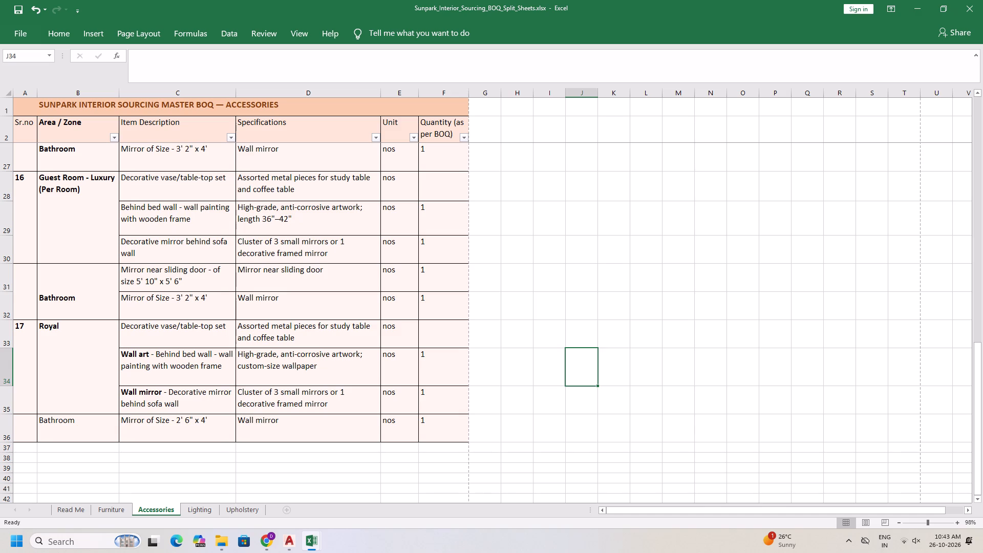
# Draw a border line between the blank Luxury Area / Zone cell and the Bathroom cell below it.
pyautogui.click(56, 33)
pyautogui.click(165, 81)
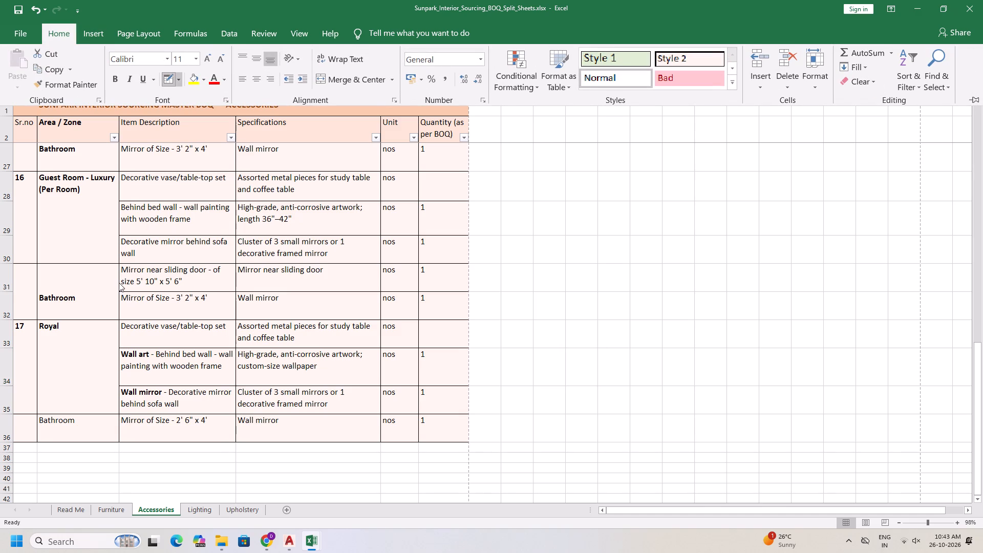
pyautogui.click(121, 290)
pyautogui.moveTo(119, 291); pyautogui.dragTo(61, 287)
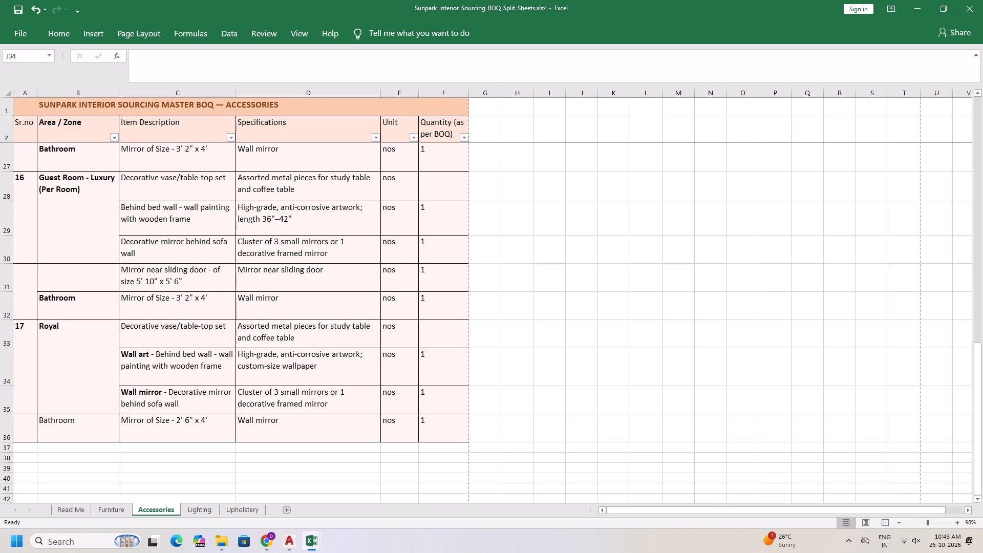
pyautogui.moveTo(61, 287); pyautogui.dragTo(61, 287)
# Erase the border lines above the blank Area / Zone and Sr.no cells in the Luxury sliding-door mirror row.
pyautogui.click(87, 29)
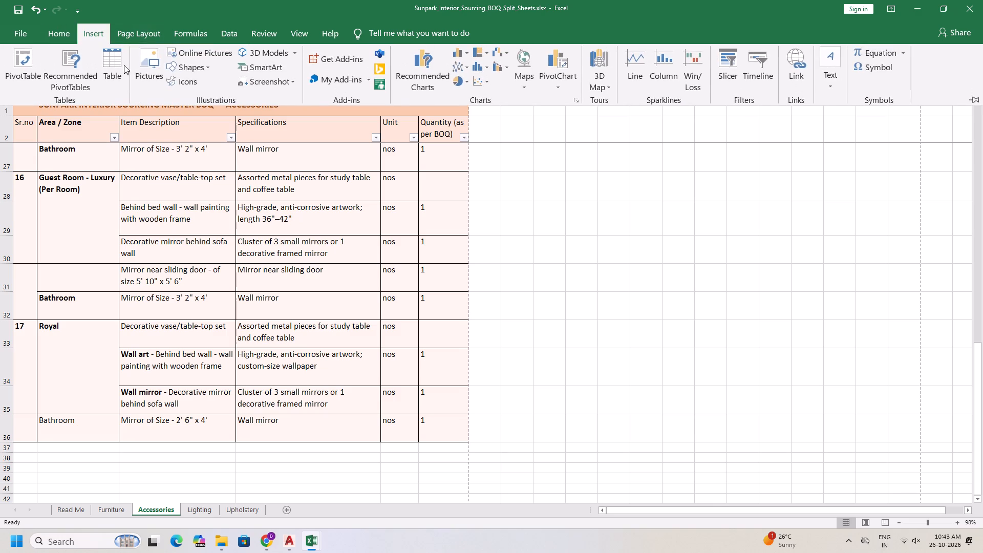
pyautogui.press('Escape')
pyautogui.click(65, 38)
pyautogui.click(177, 79)
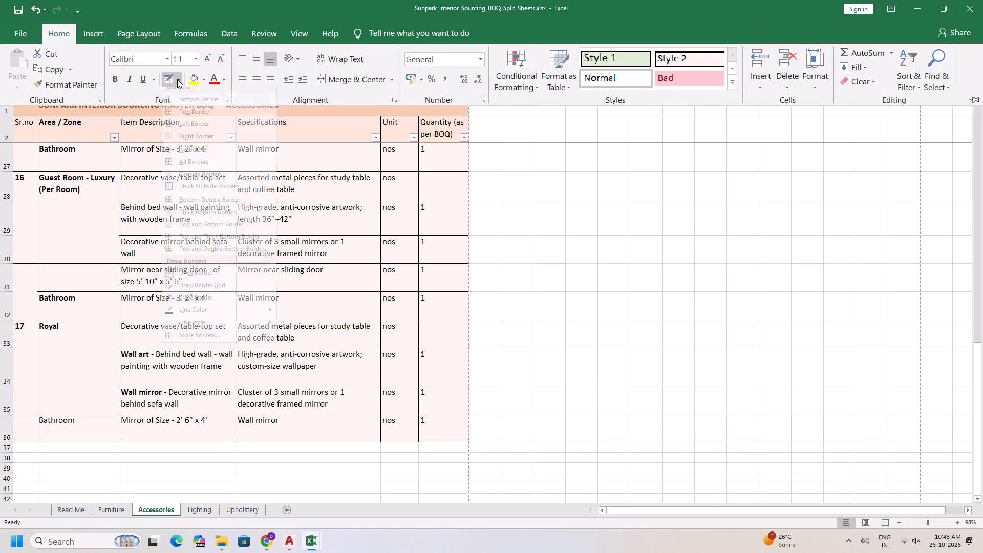
pyautogui.click(201, 304)
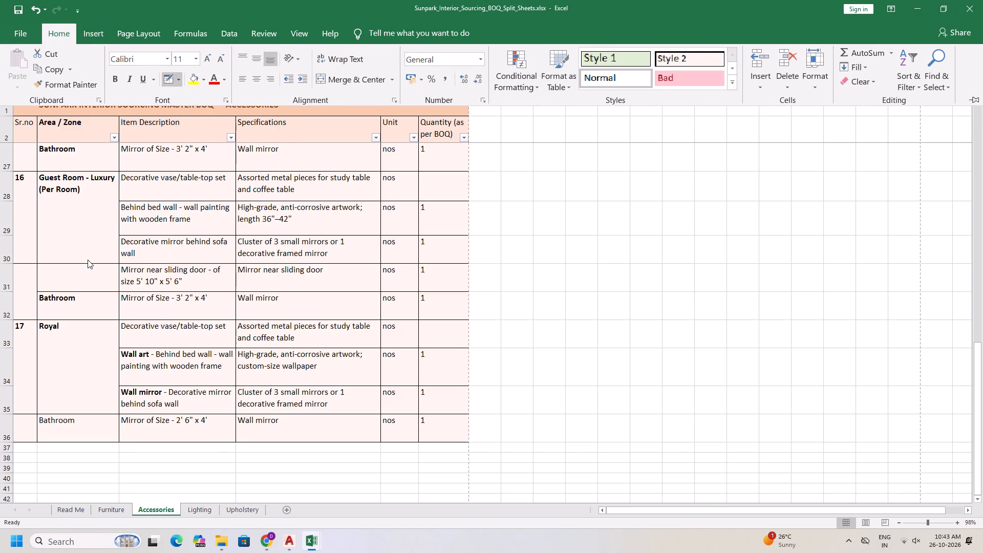
pyautogui.click(88, 267)
pyautogui.click(87, 263)
pyautogui.click(27, 264)
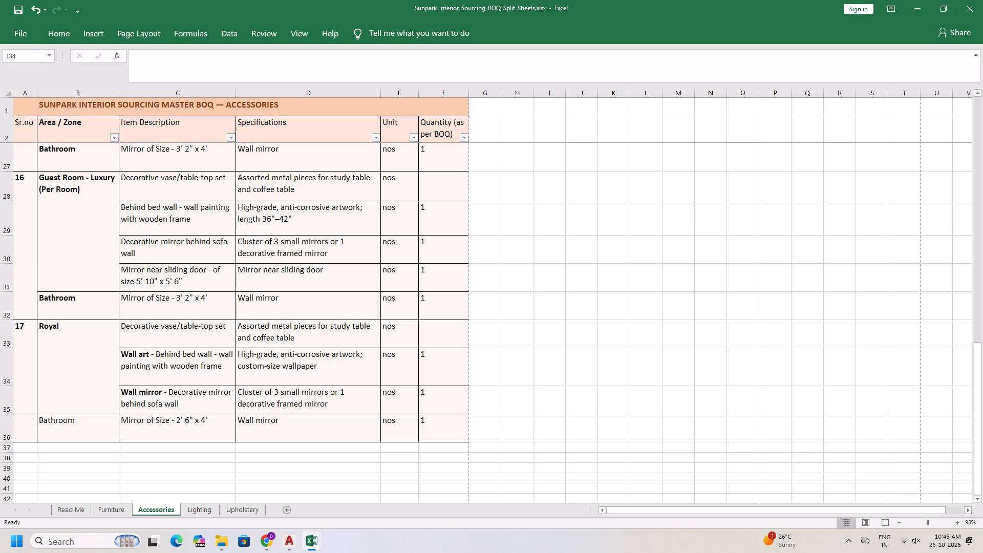
pyautogui.click(22, 414)
pyautogui.press('Escape')
# Save the workbook with the updated Accessories sheet.
pyautogui.scroll(2, 486, 352)
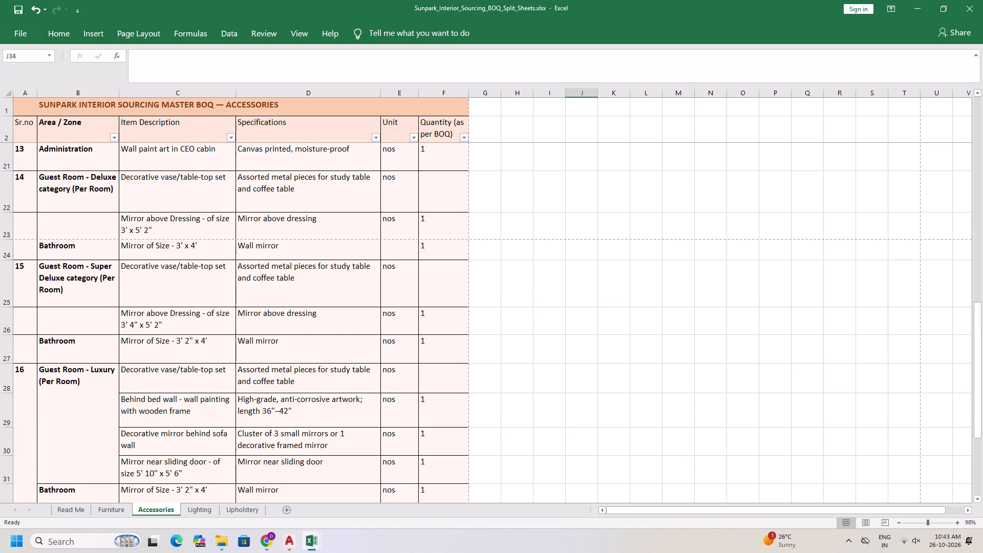
pyautogui.click(450, 281)
pyautogui.press('Escape')
pyautogui.click(655, 291)
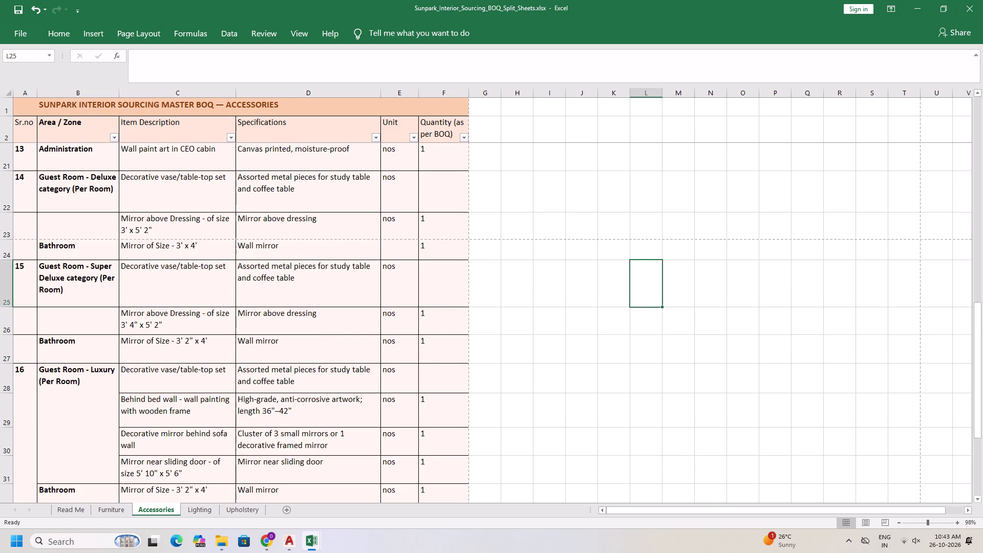
pyautogui.hotkey('ctrl', 's')
# Print pages 4 to 5 of the workbook, covering the Accessories BOQ, on the EPSON L18050 Series printer.
pyautogui.scroll(3, 280, 289)
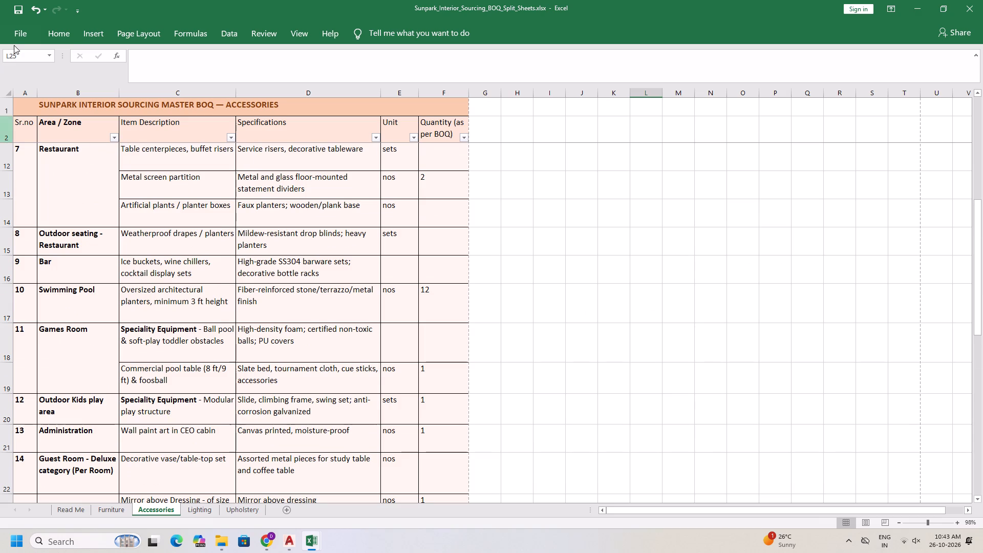
pyautogui.click(32, 32)
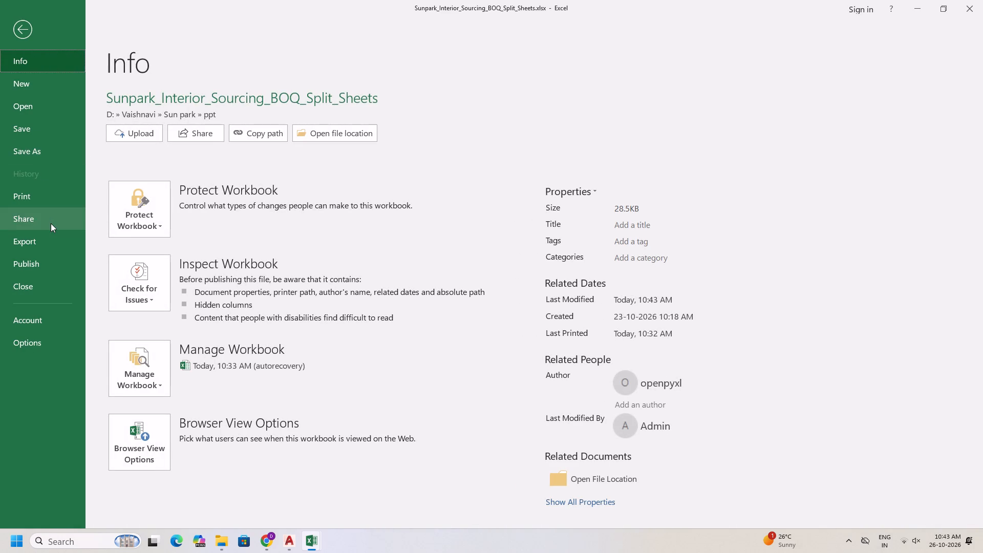
pyautogui.click(51, 201)
pyautogui.scroll(-8, 573, 245)
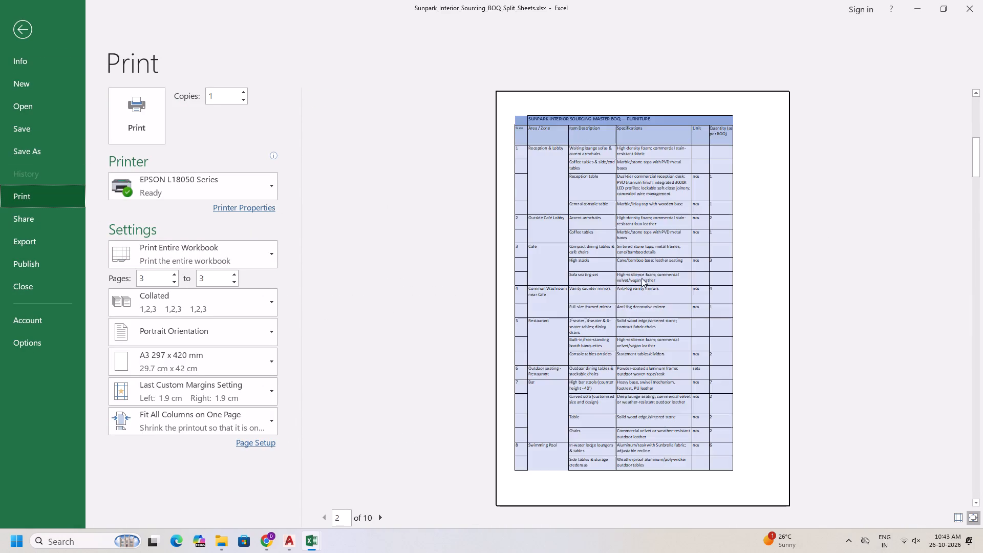
pyautogui.scroll(-9, 642, 278)
pyautogui.scroll(1, 645, 285)
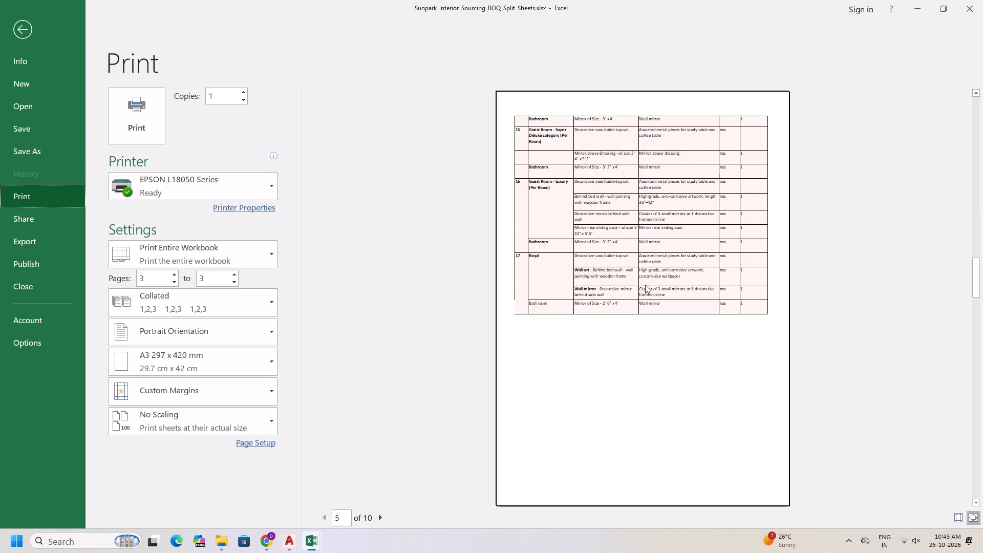
pyautogui.scroll(1, 645, 285)
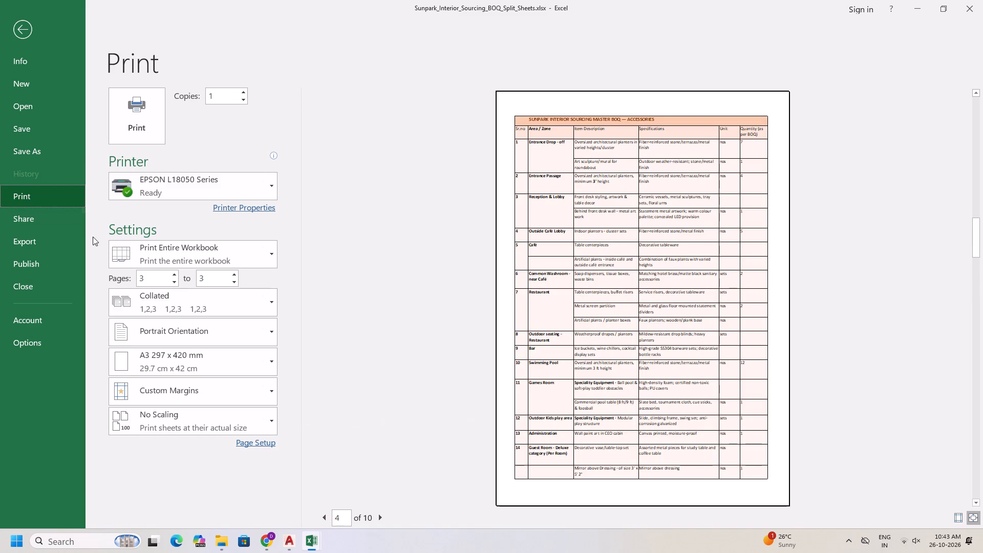
pyautogui.click(163, 280)
pyautogui.press('4')
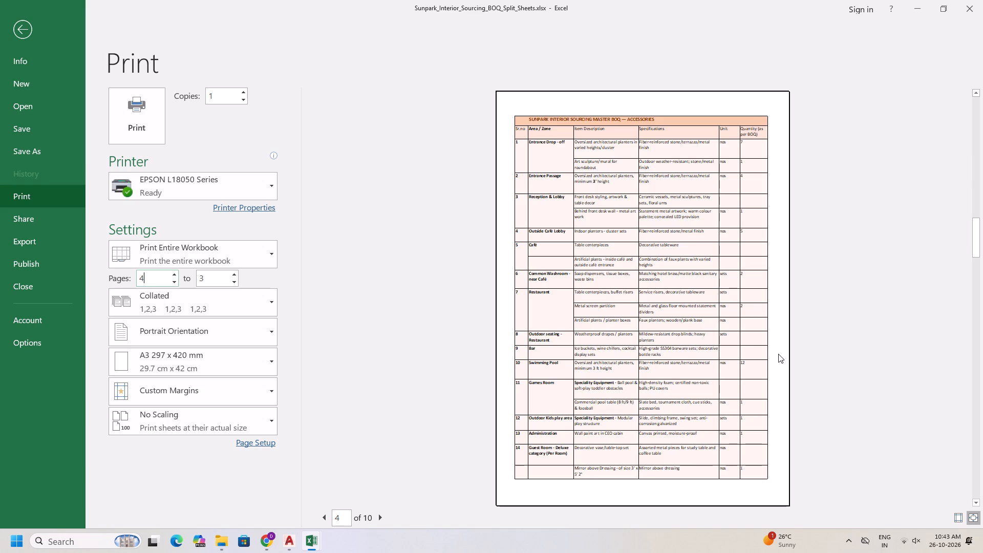
pyautogui.scroll(-1, 778, 354)
pyautogui.scroll(1, 778, 354)
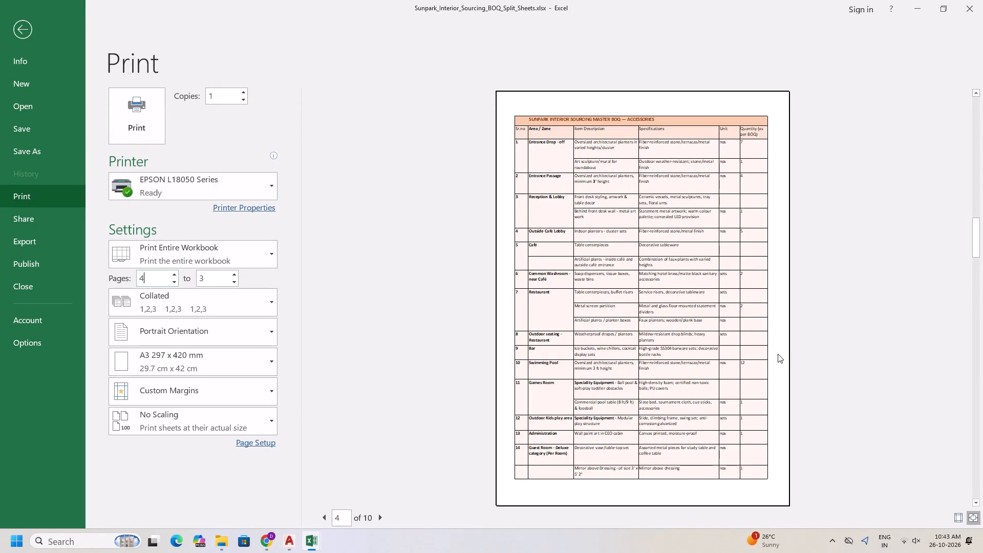
pyautogui.scroll(-1, 778, 354)
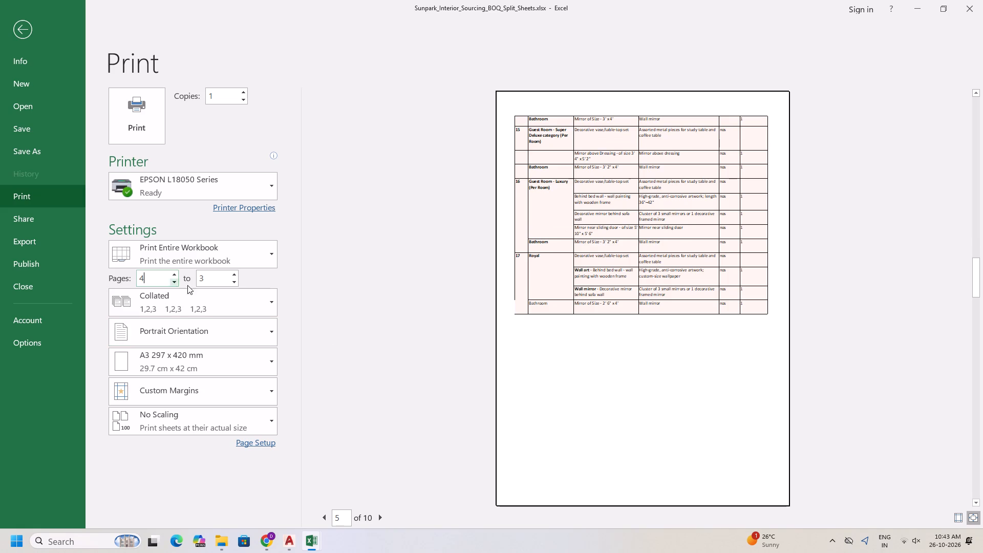
pyautogui.click(204, 274)
pyautogui.press('5')
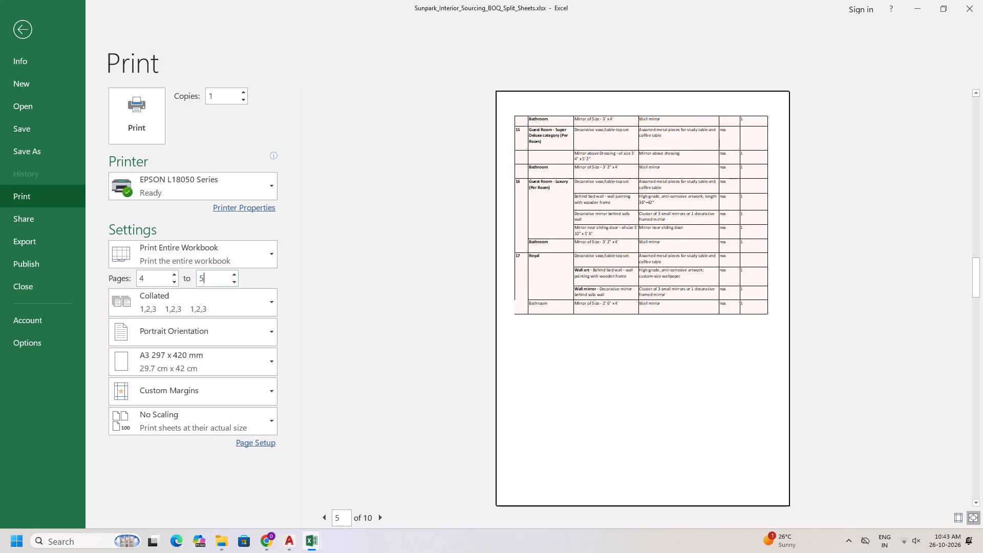
pyautogui.click(137, 114)
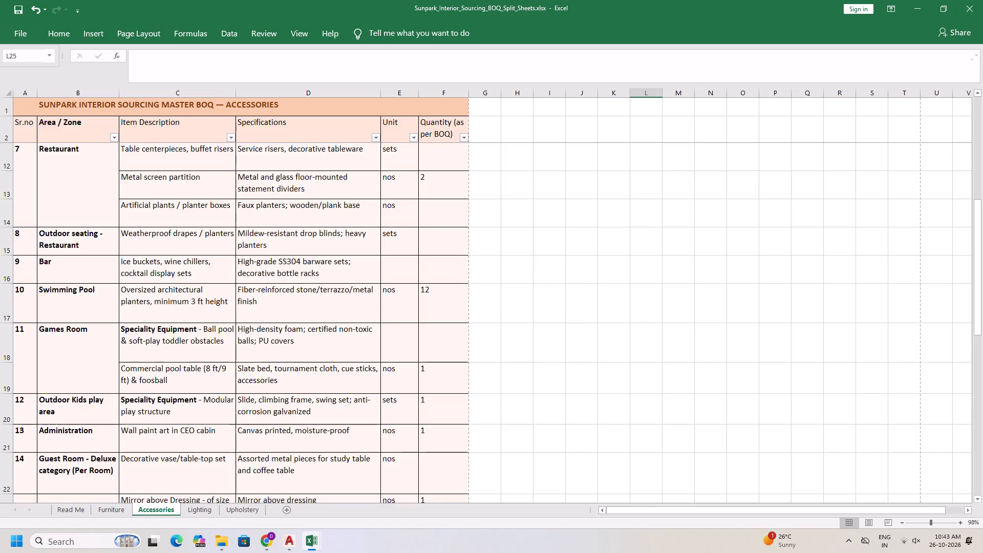
pyautogui.press('Escape')
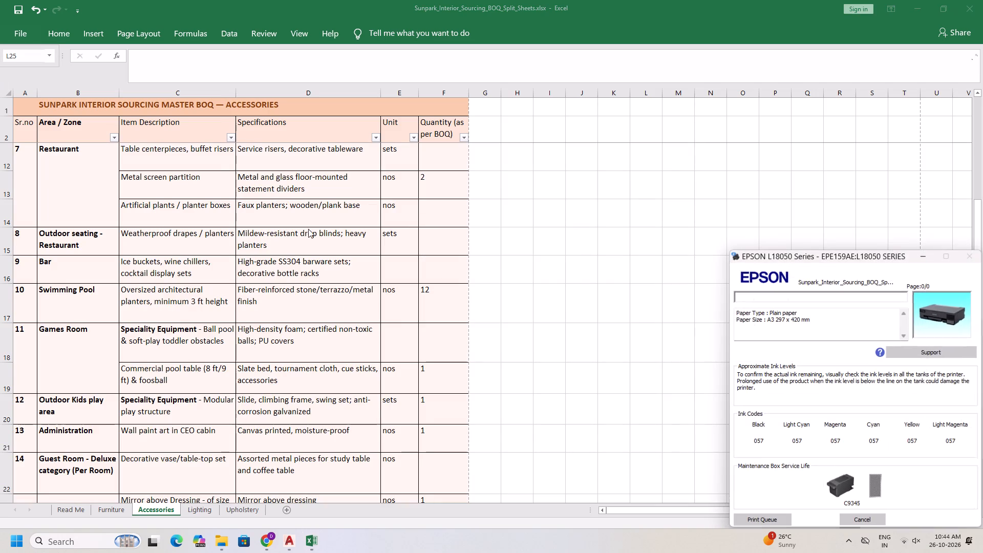
# Save the workbook again after printing the Accessories pages.
pyautogui.scroll(-3, 351, 275)
pyautogui.click(580, 289)
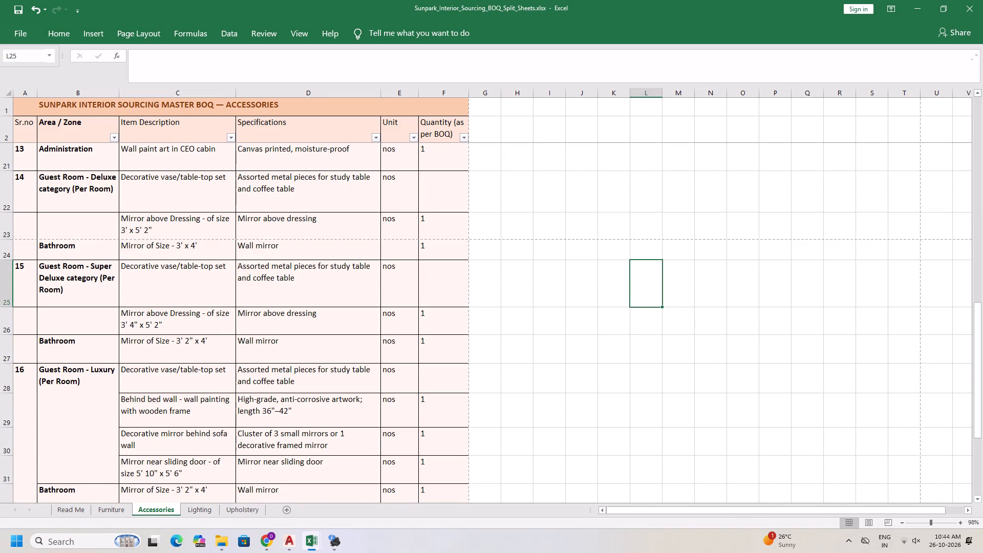
pyautogui.hotkey('ctrl', 's')
# Open the workbook's print settings and choose Microsoft Print to PDF as the printer.
pyautogui.click(14, 29)
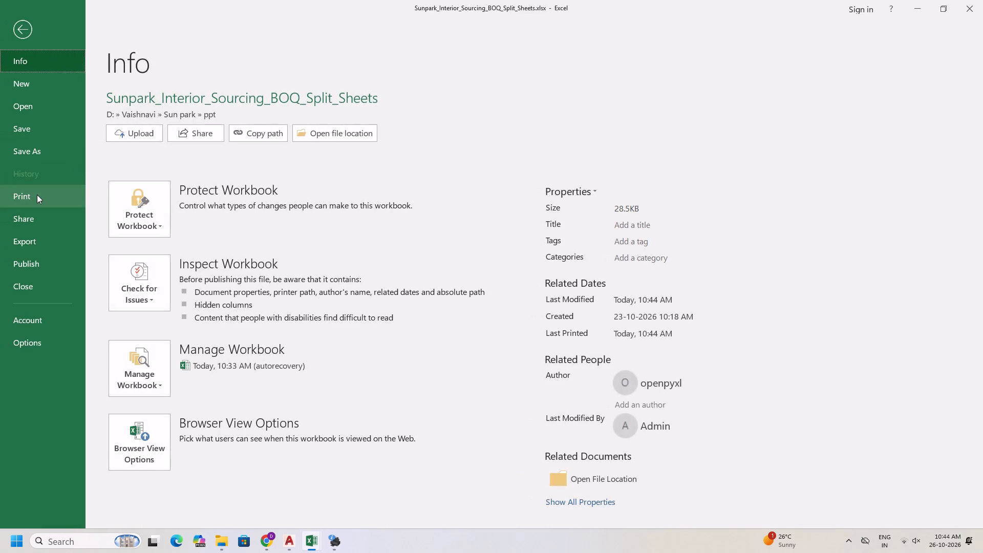
pyautogui.click(37, 195)
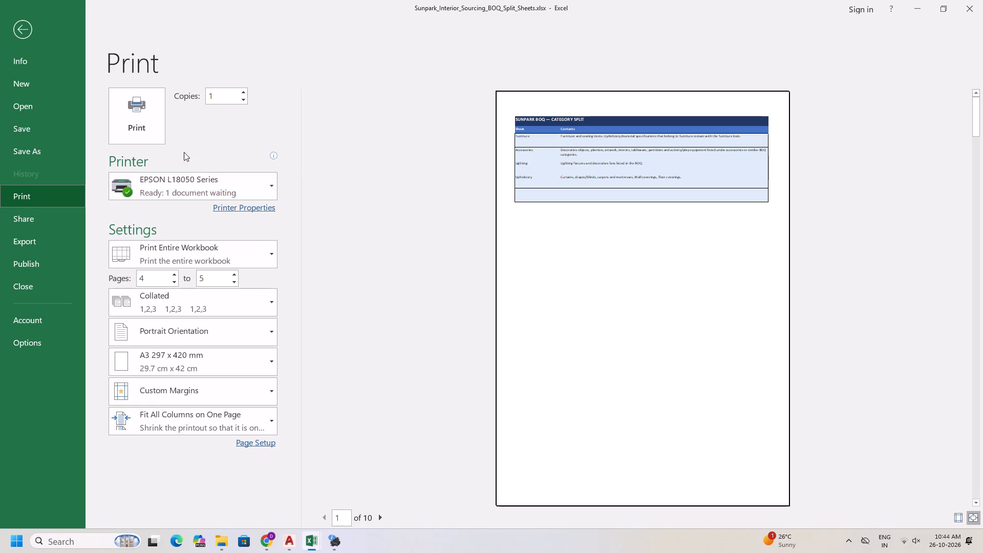
pyautogui.click(216, 176)
pyautogui.click(193, 241)
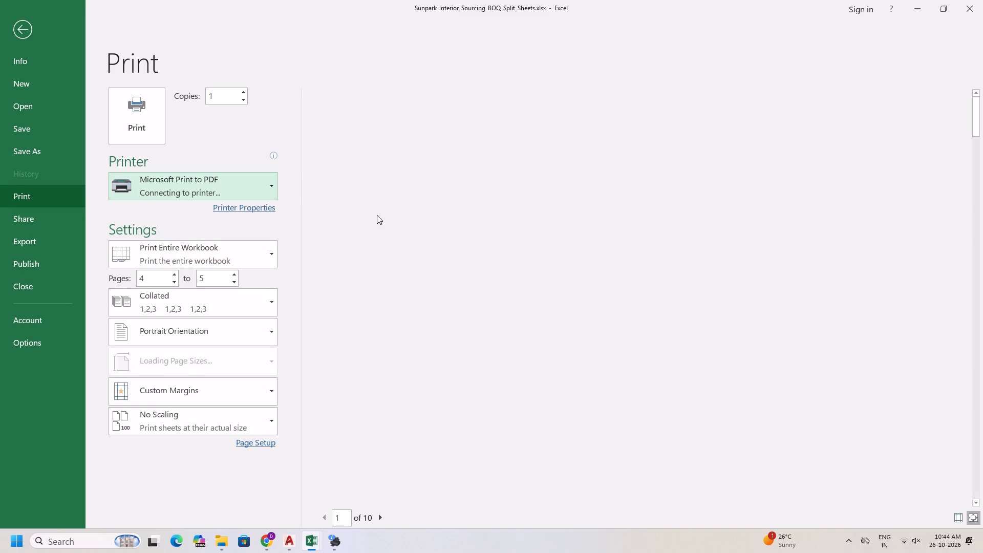
# Review the Furniture and Accessories pages in the print preview, checking the table placement on each page.
pyautogui.scroll(-9, 672, 252)
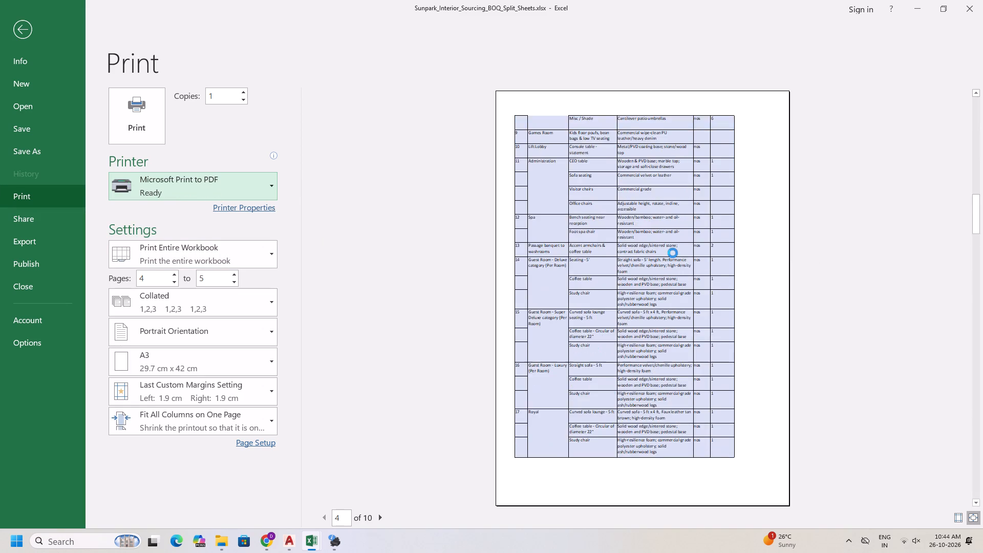
pyautogui.scroll(-5, 673, 253)
pyautogui.scroll(1, 673, 253)
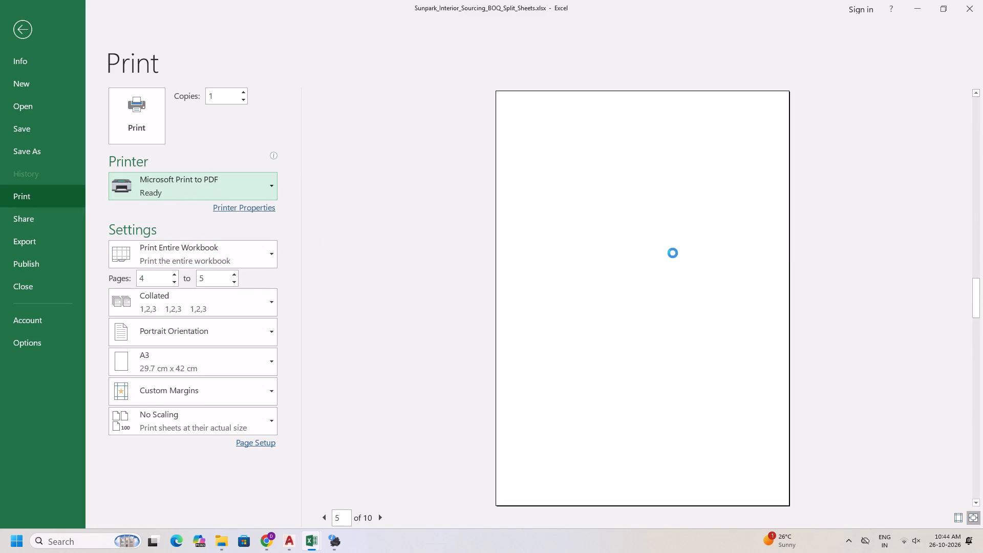
pyautogui.scroll(1, 673, 253)
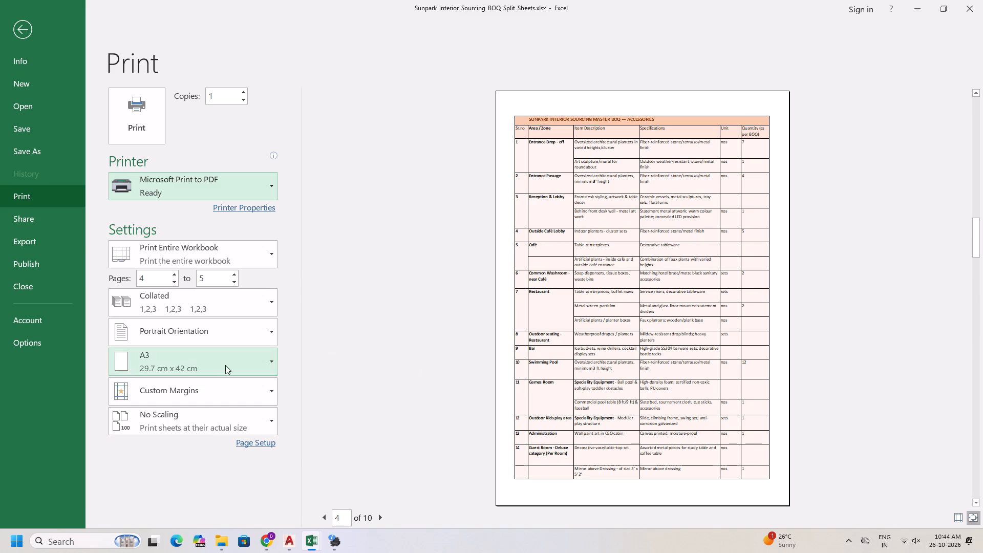
pyautogui.scroll(-1, 586, 387)
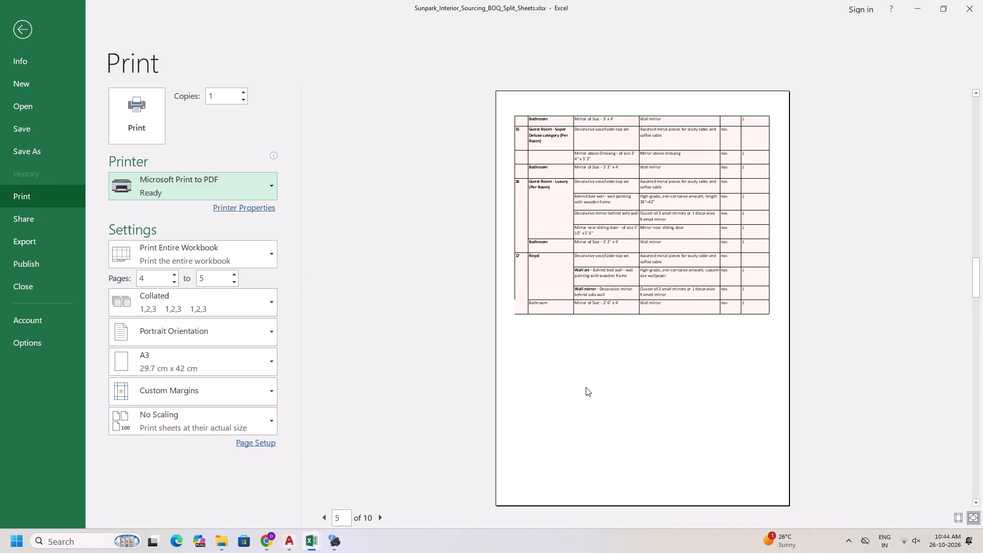
pyautogui.scroll(2, 586, 387)
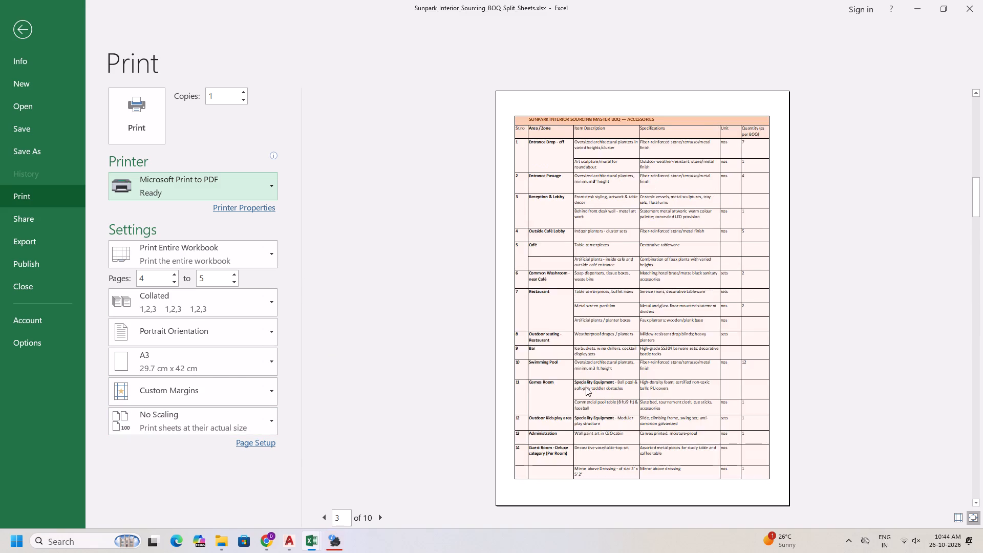
pyautogui.scroll(-1, 586, 387)
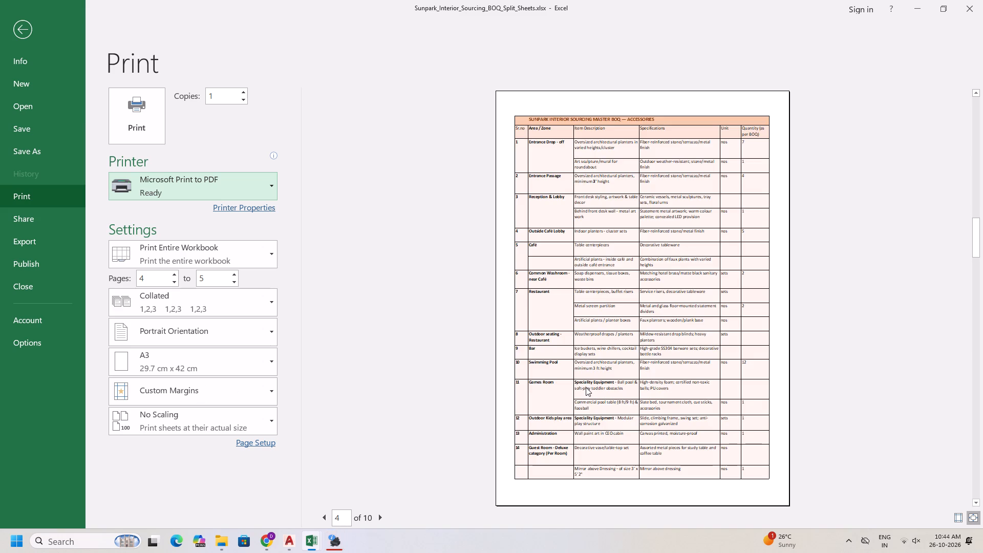
pyautogui.scroll(2, 586, 387)
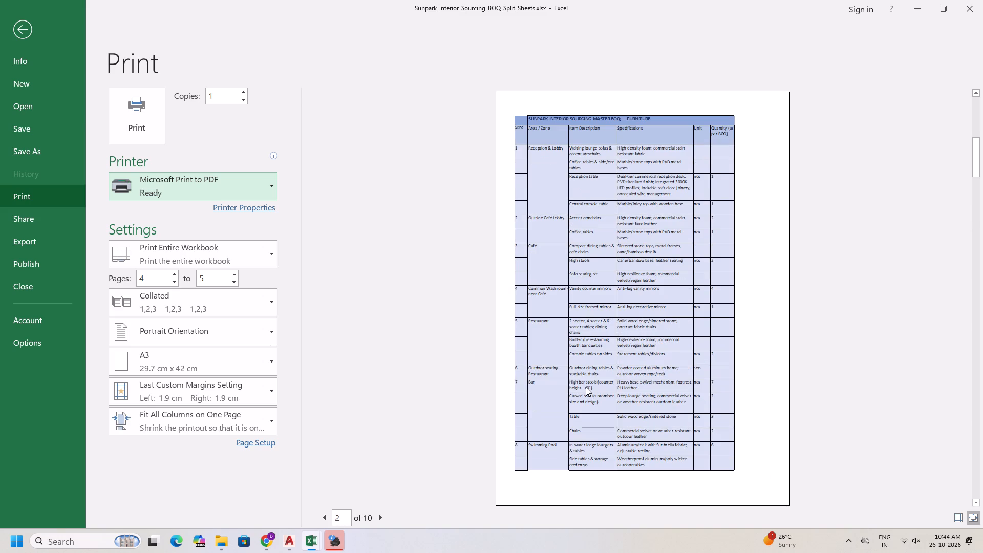
pyautogui.scroll(1, 586, 387)
# Centre the Furniture BOQ table horizontally on the printed page.
pyautogui.scroll(-1, 586, 387)
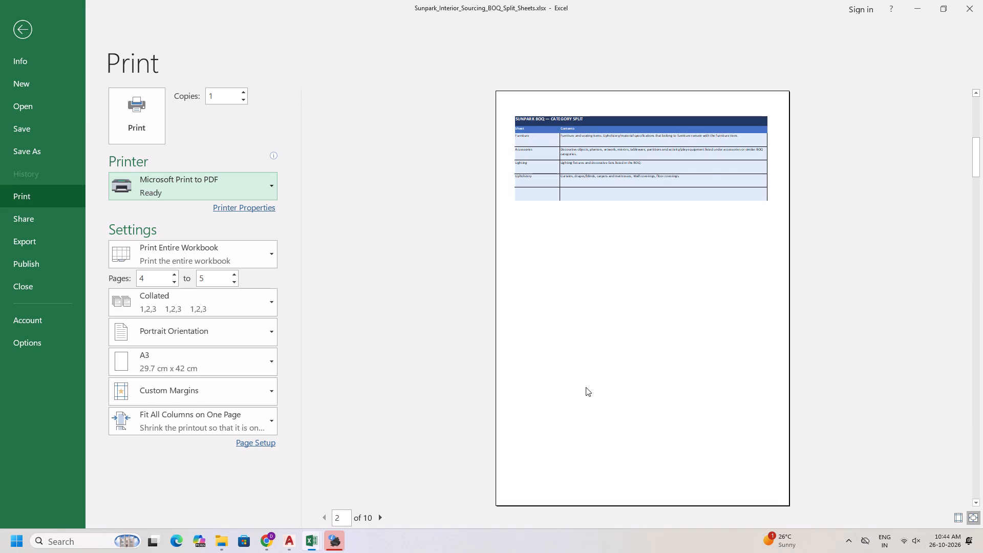
pyautogui.click(244, 445)
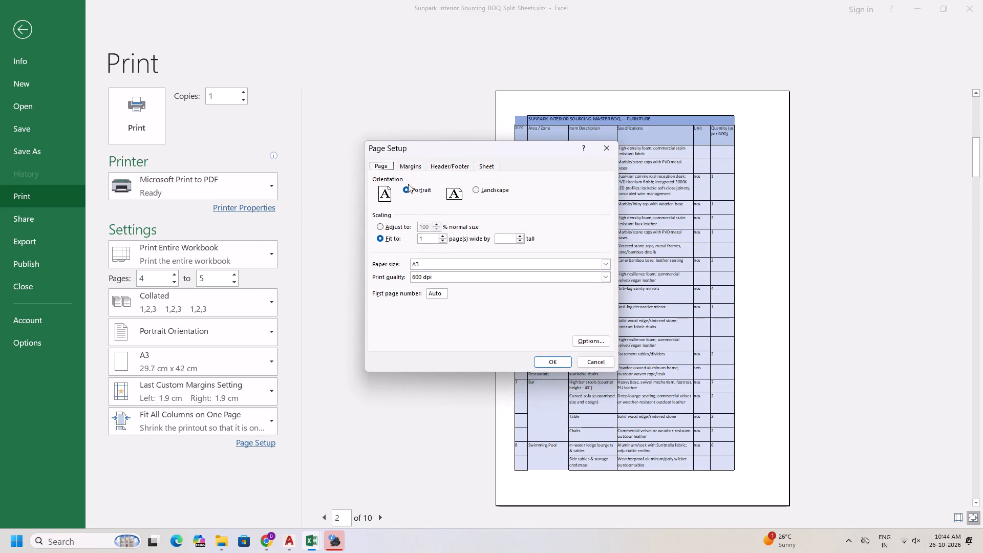
pyautogui.click(411, 165)
pyautogui.click(397, 306)
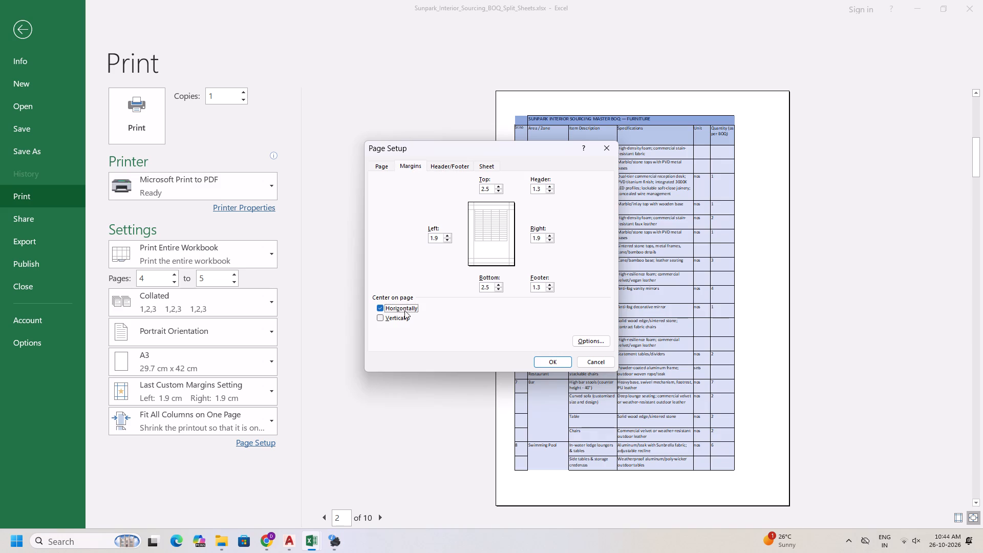
pyautogui.click(546, 369)
pyautogui.click(541, 363)
# Examine the Category Split, Furniture, Accessories and Lighting pages in the print preview after centring the Furniture table.
pyautogui.scroll(-1, 644, 300)
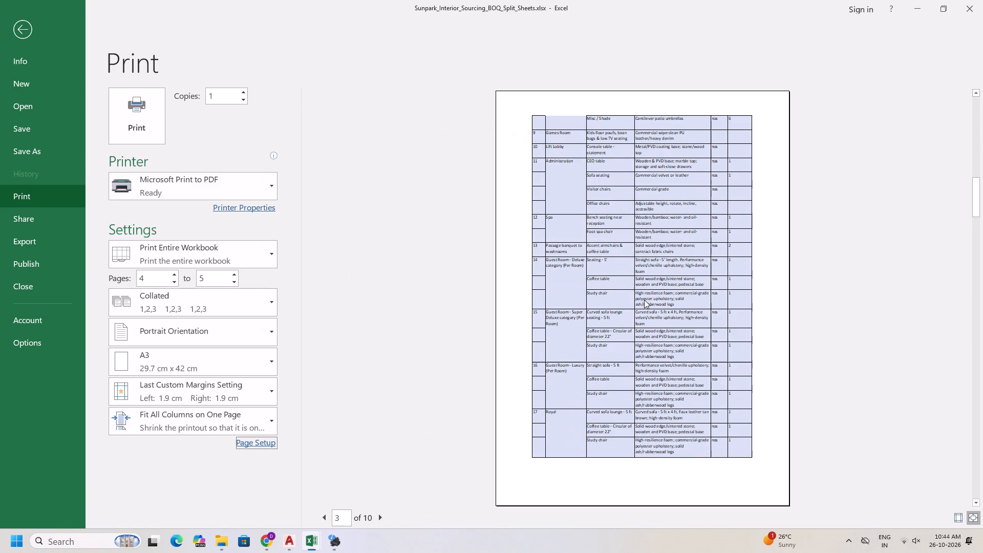
pyautogui.scroll(-1, 644, 300)
pyautogui.scroll(1, 644, 300)
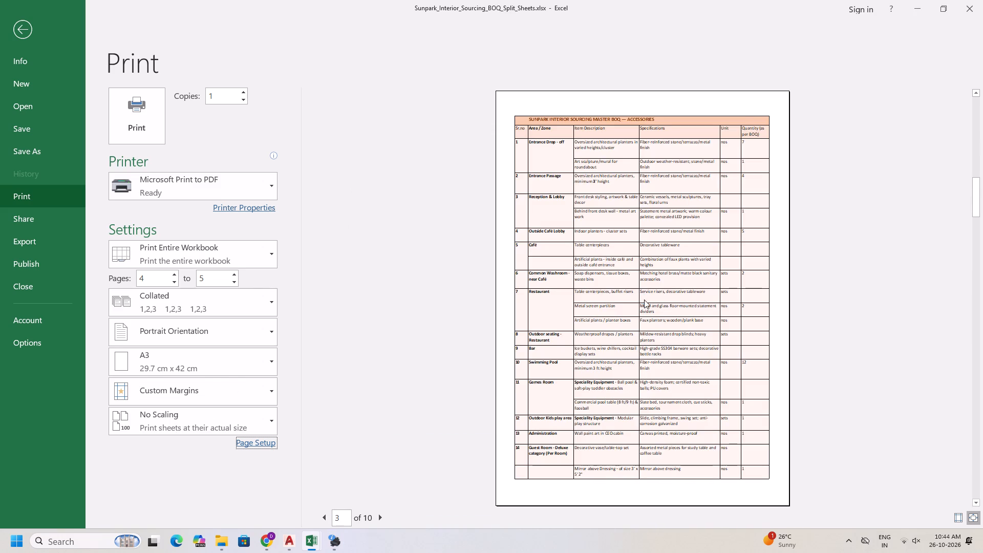
pyautogui.scroll(3, 644, 300)
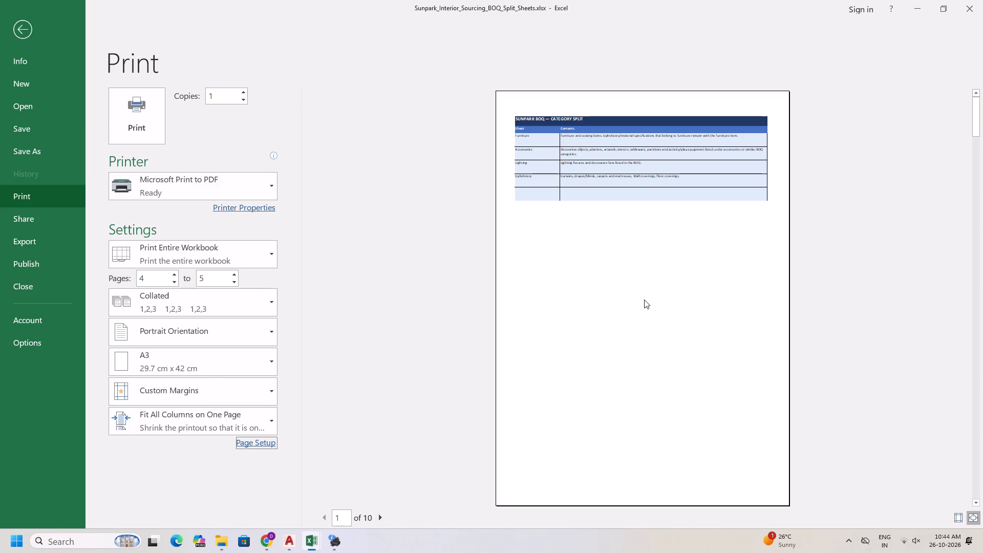
pyautogui.scroll(-5, 644, 300)
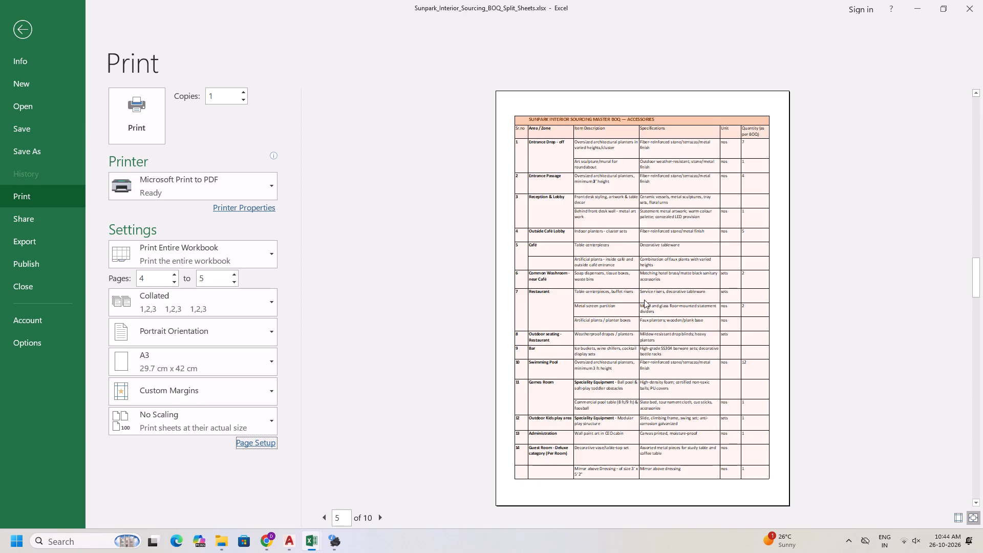
pyautogui.scroll(-3, 644, 300)
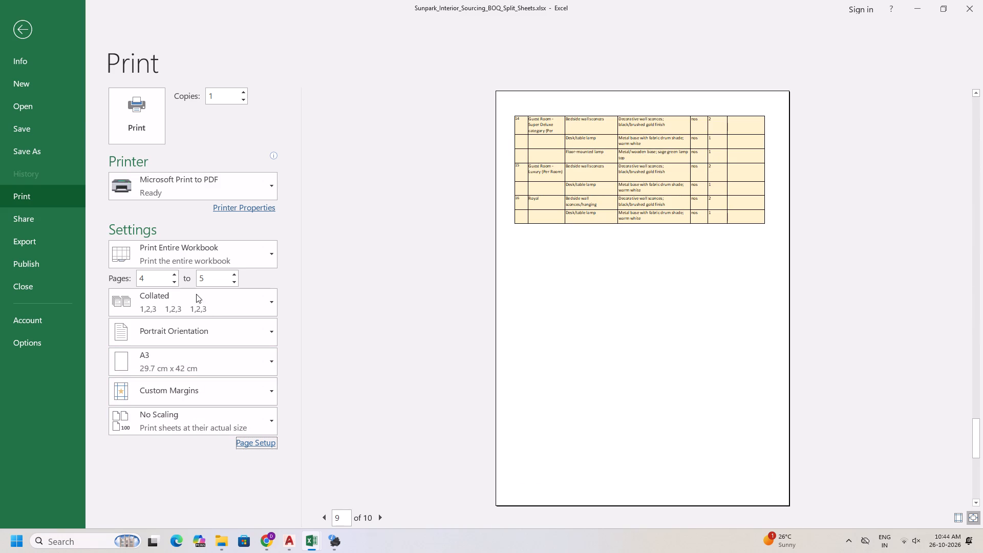
# Clear both the start and end page numbers so the print range covers the whole workbook.
pyautogui.click(149, 281)
pyautogui.press('BackSpace')
pyautogui.press('BackSpace')
pyautogui.click(230, 279)
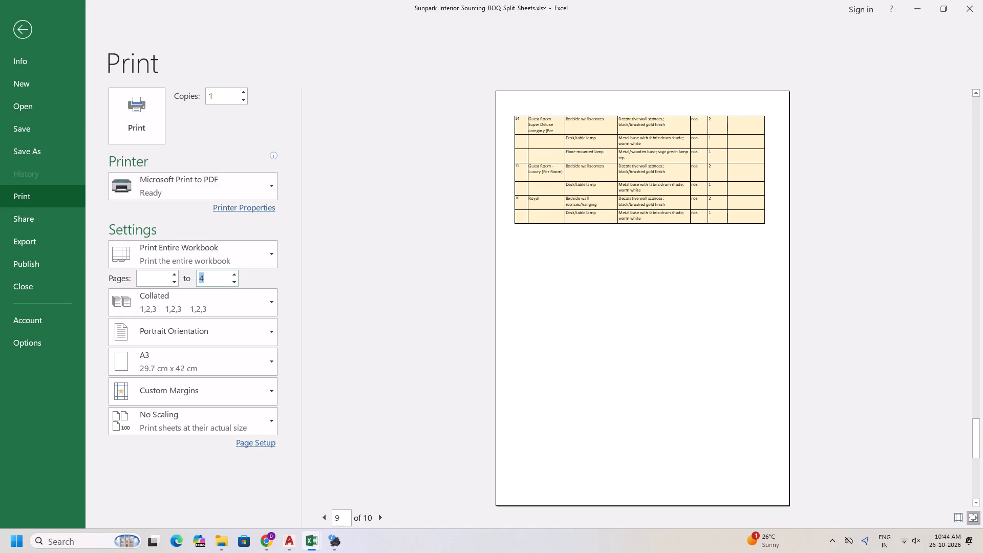
pyautogui.press('BackSpace')
pyautogui.click(283, 274)
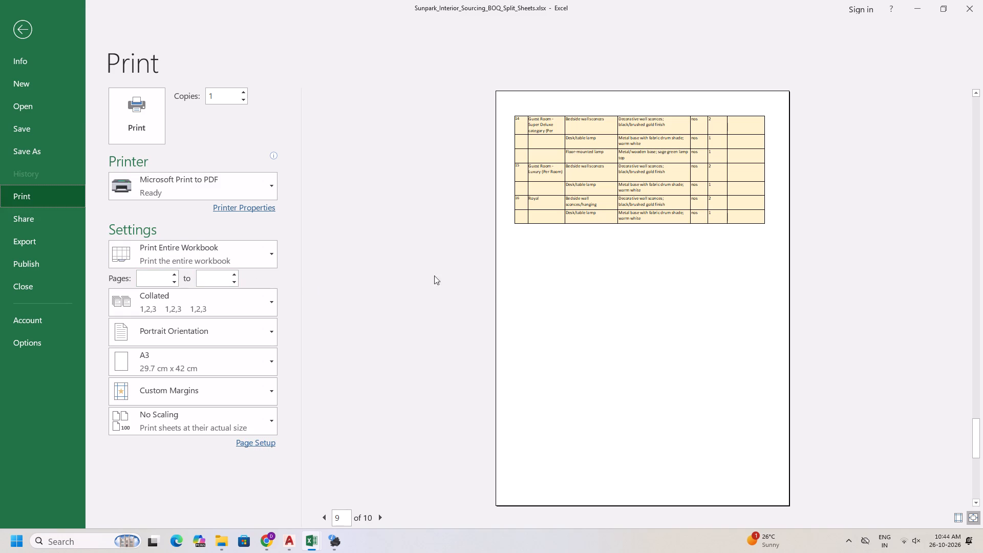
# Check all workbook pages in the print preview, from the Category Split page through the Upholstery BOQ.
pyautogui.scroll(-3, 464, 287)
pyautogui.scroll(-2, 597, 303)
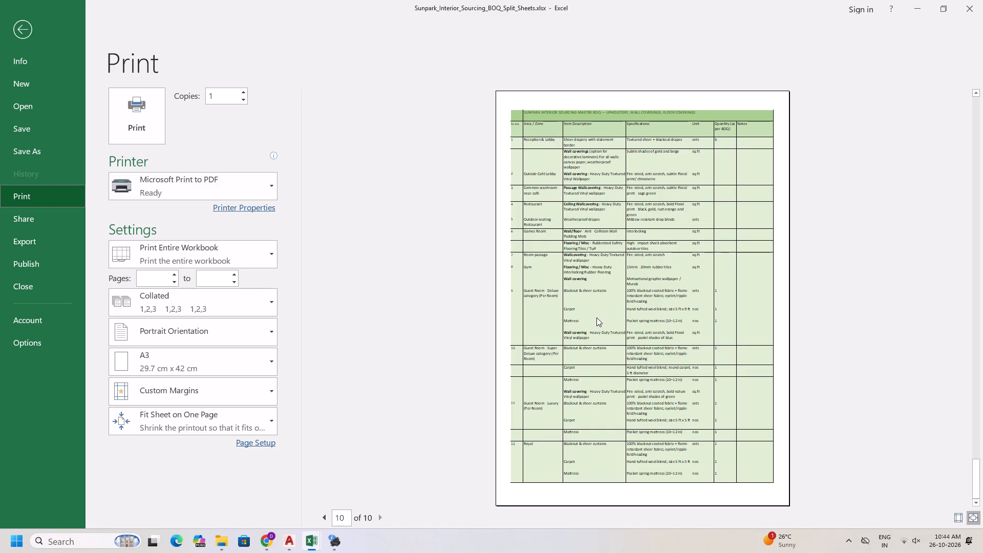
pyautogui.scroll(-3, 596, 317)
pyautogui.scroll(2, 596, 317)
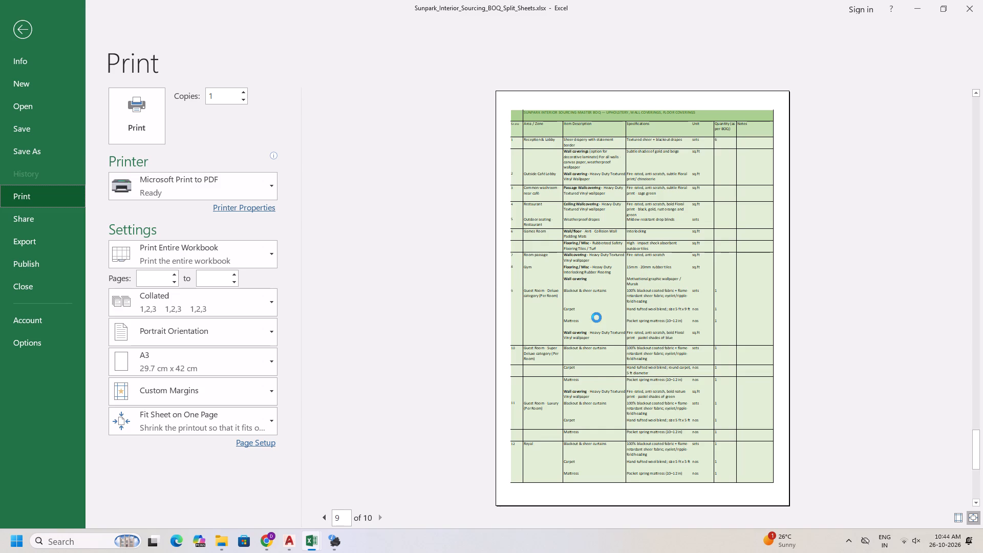
pyautogui.scroll(10, 596, 317)
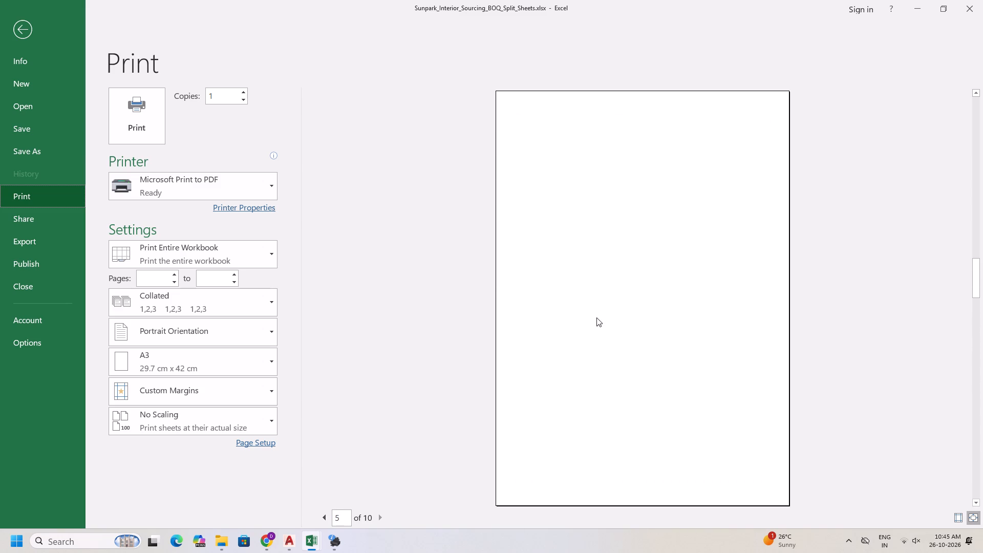
pyautogui.scroll(20, 596, 317)
pyautogui.scroll(-4, 596, 317)
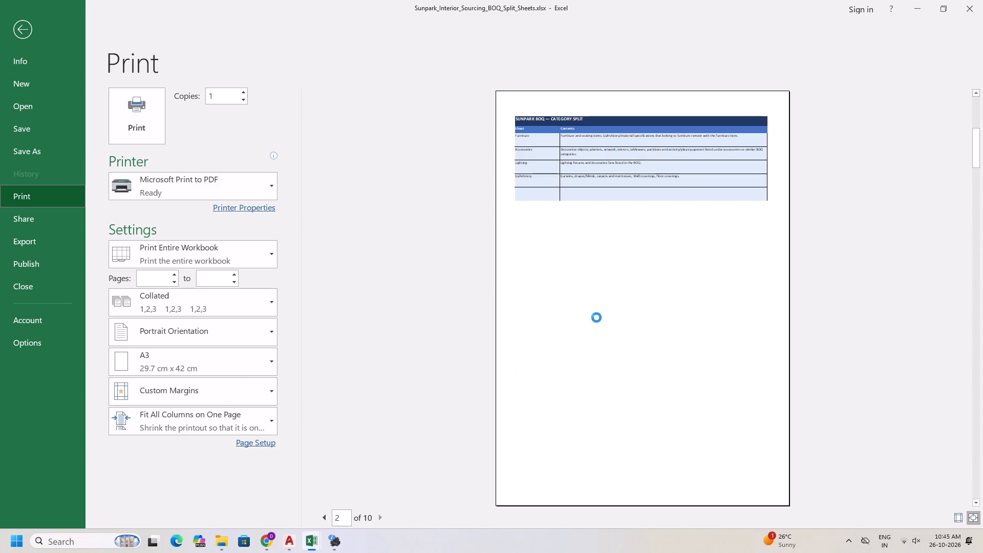
pyautogui.scroll(-20, 596, 317)
pyautogui.scroll(-15, 596, 317)
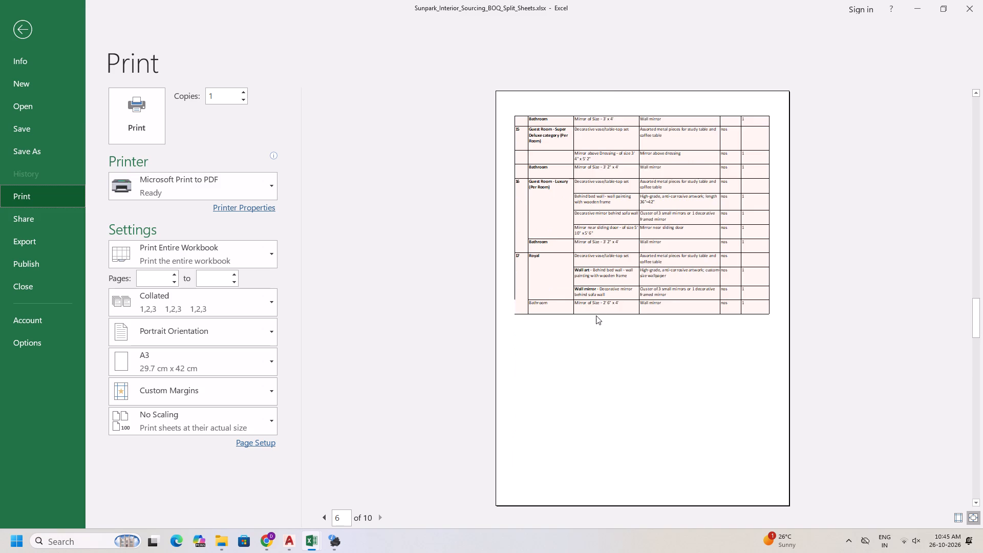
pyautogui.scroll(-6, 596, 315)
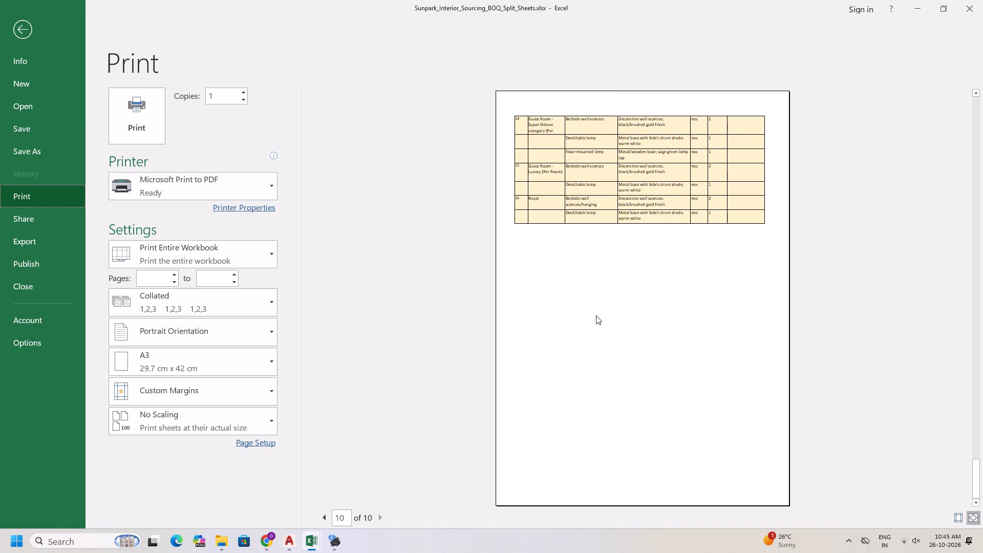
pyautogui.scroll(-4, 596, 315)
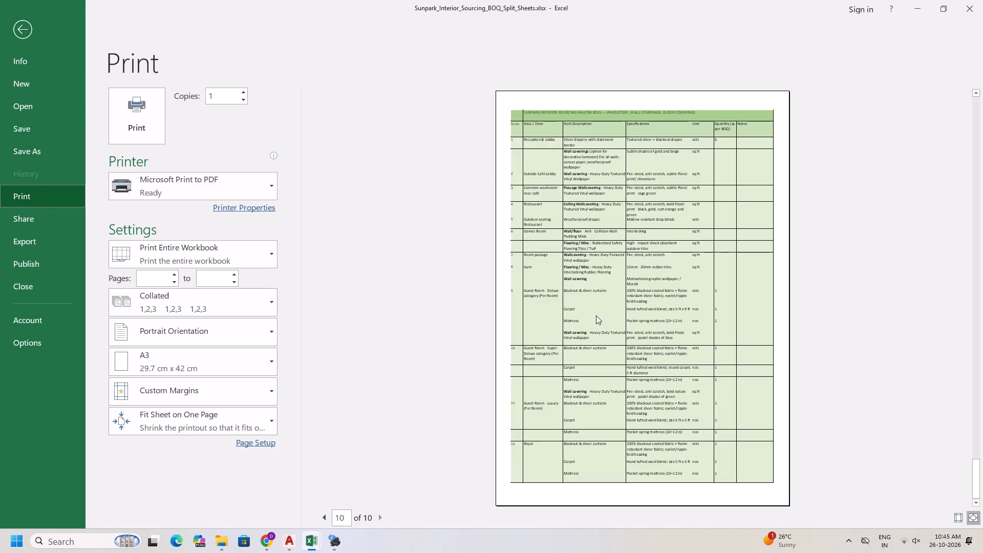
pyautogui.scroll(4, 596, 315)
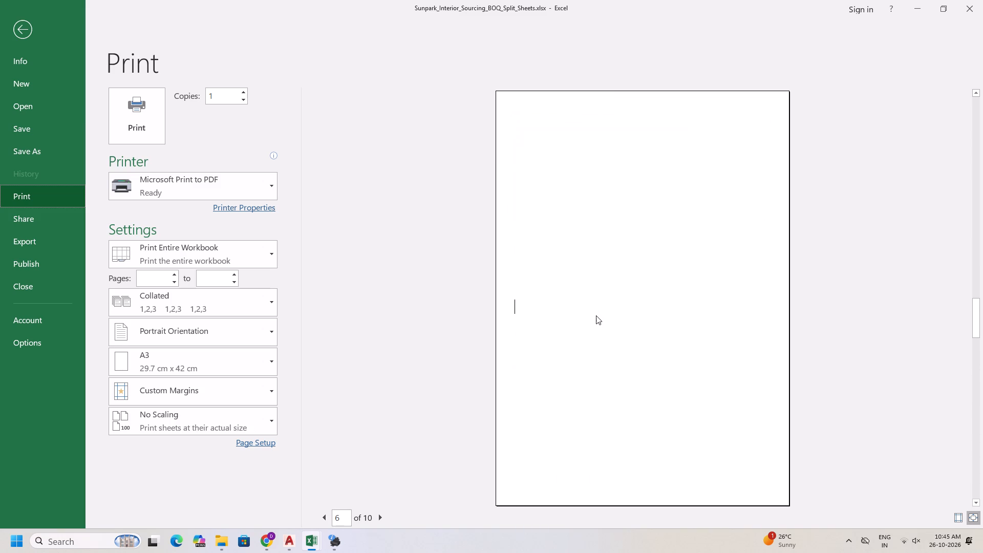
pyautogui.click(578, 253)
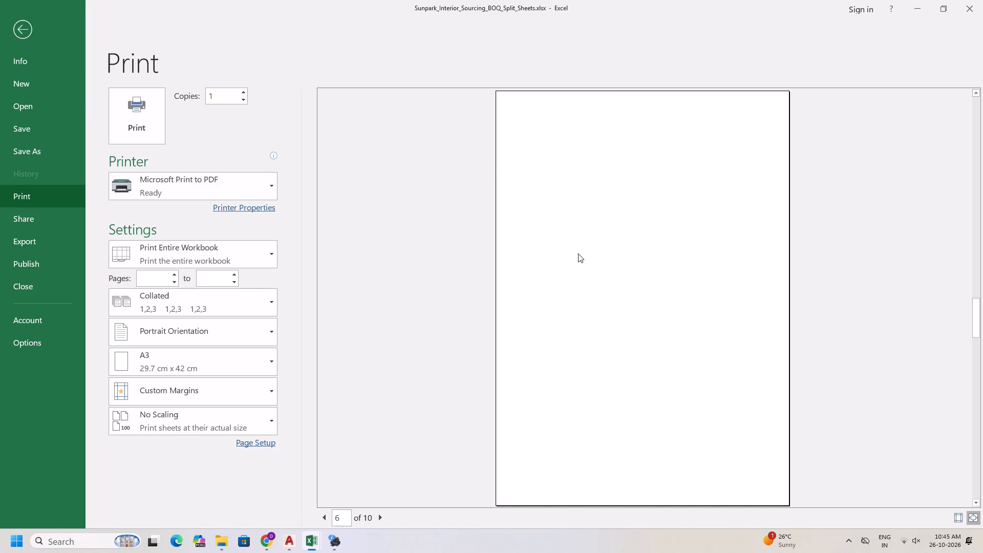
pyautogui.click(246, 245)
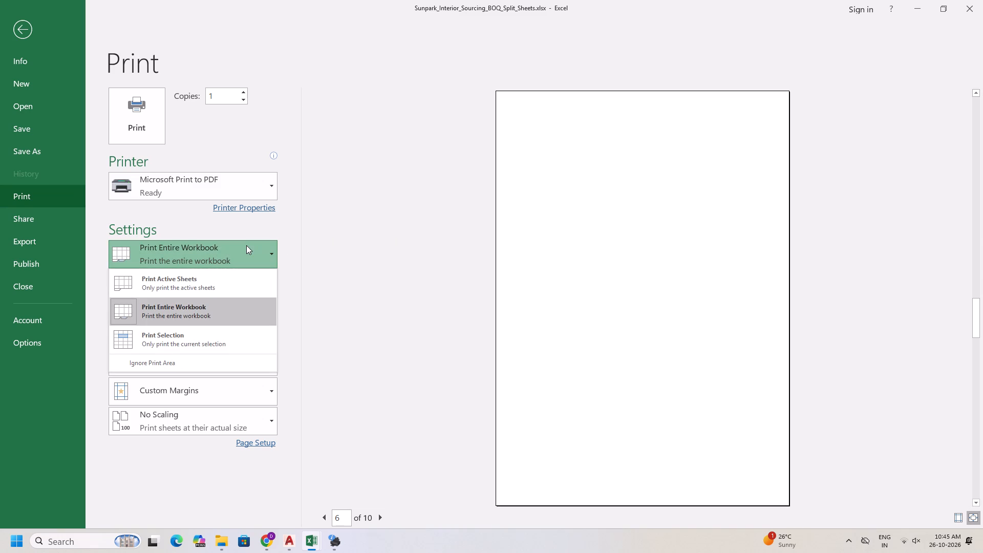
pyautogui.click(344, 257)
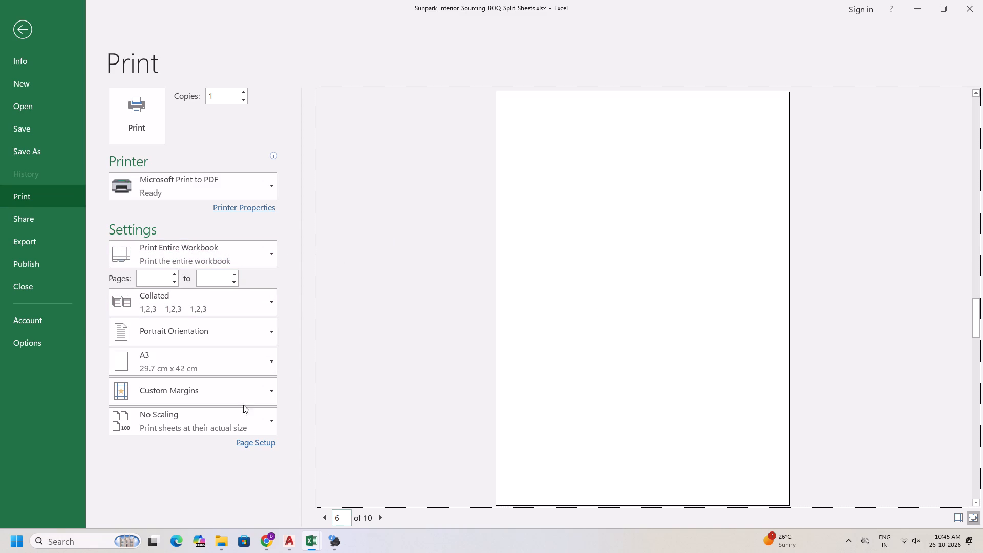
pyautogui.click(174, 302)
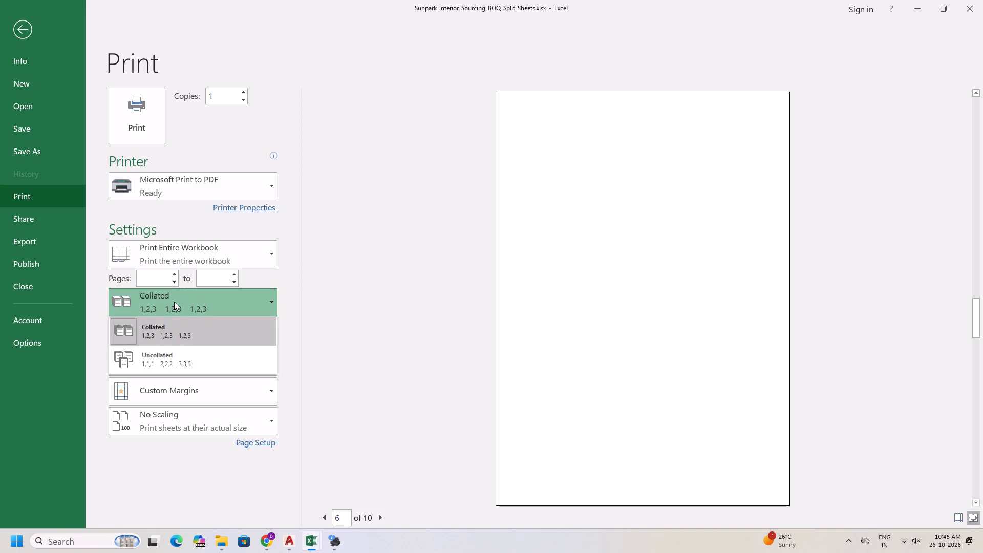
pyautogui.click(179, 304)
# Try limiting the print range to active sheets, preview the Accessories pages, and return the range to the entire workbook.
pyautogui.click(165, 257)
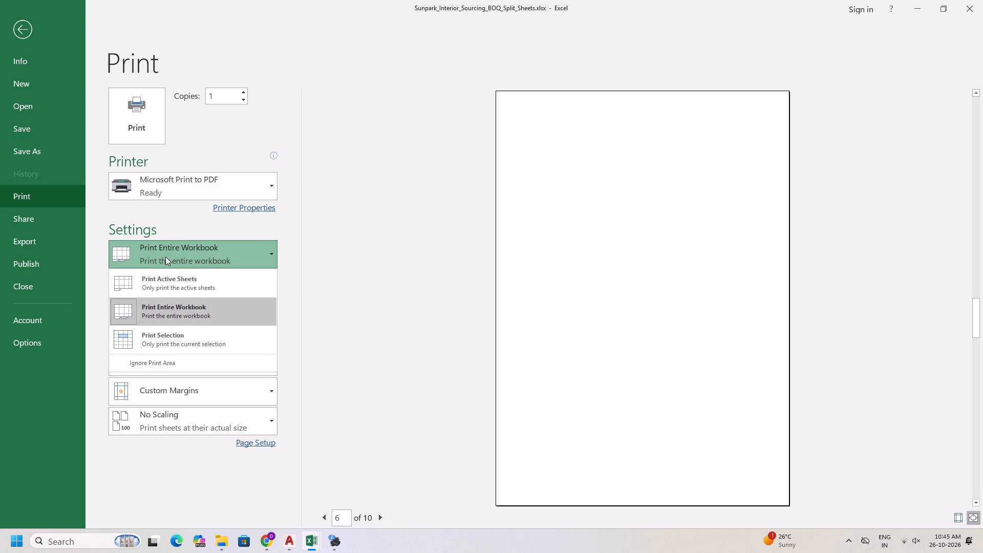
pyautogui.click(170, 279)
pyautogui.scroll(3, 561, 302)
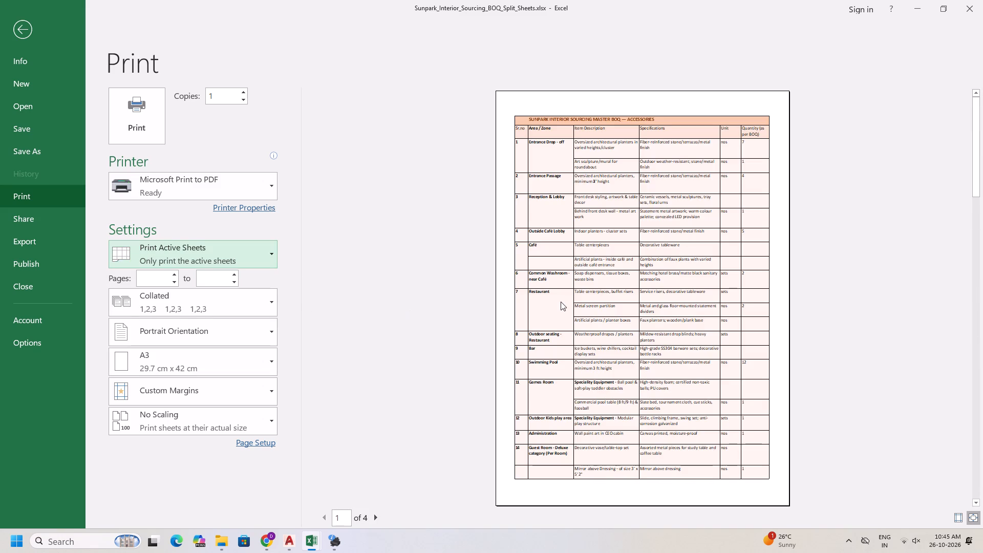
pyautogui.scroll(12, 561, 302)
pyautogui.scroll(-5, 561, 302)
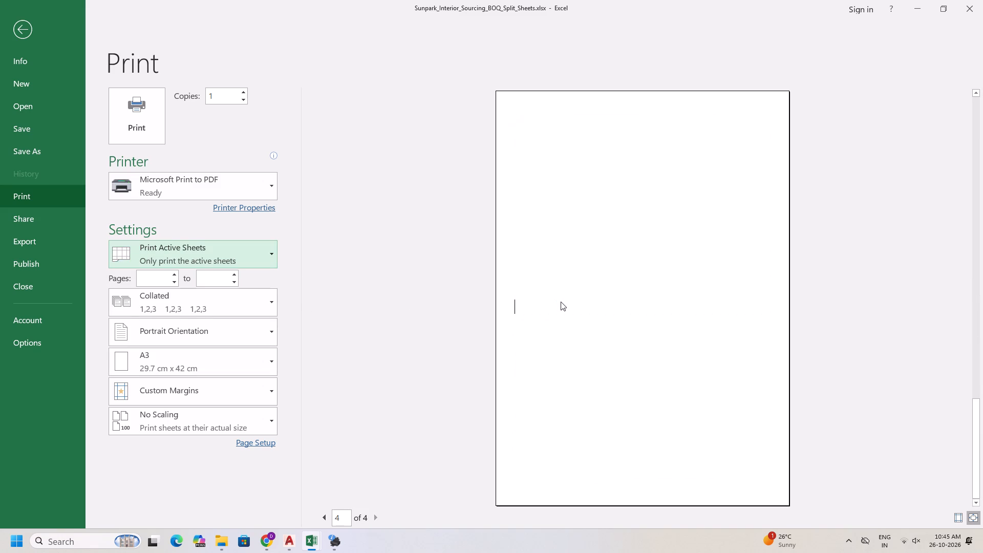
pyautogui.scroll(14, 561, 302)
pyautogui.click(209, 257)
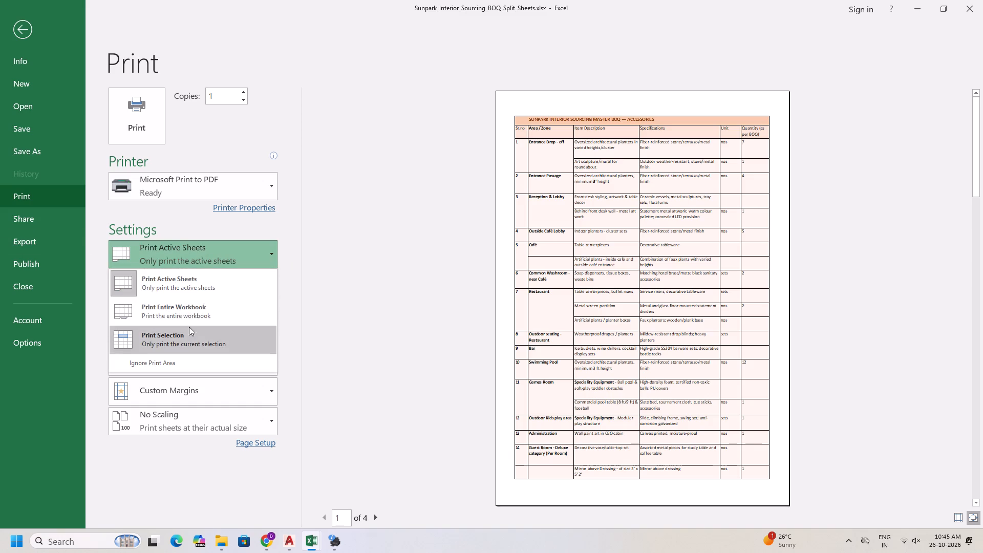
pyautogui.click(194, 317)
# Set the Accessories sheet's print scaling to Fit Sheet on One Page.
pyautogui.scroll(5, 576, 304)
pyautogui.scroll(-1, 576, 304)
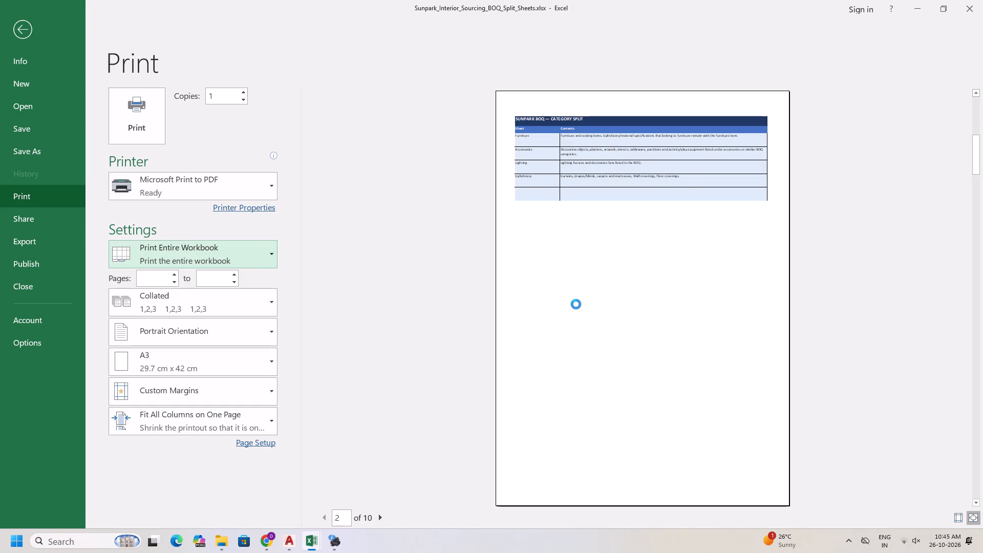
pyautogui.scroll(-3, 576, 304)
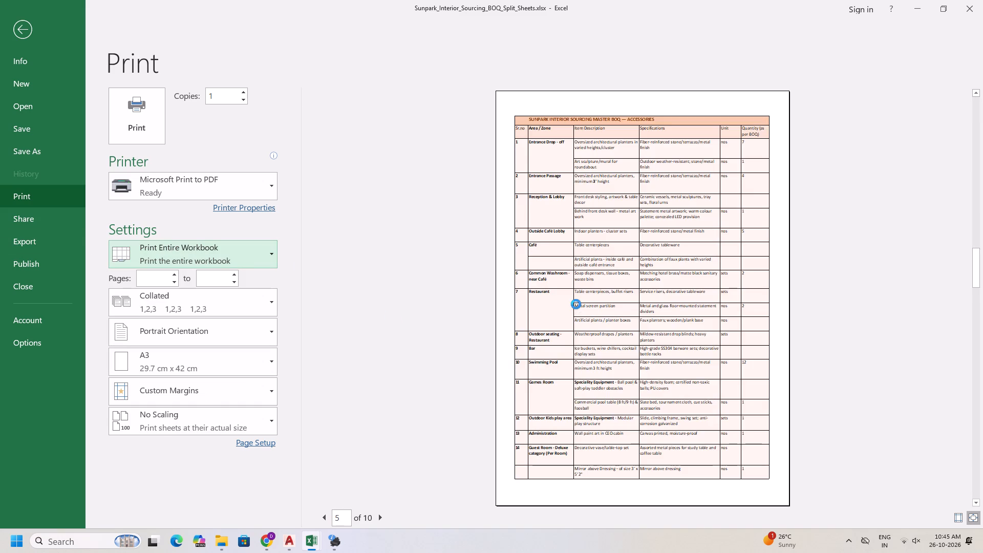
pyautogui.scroll(-1, 576, 304)
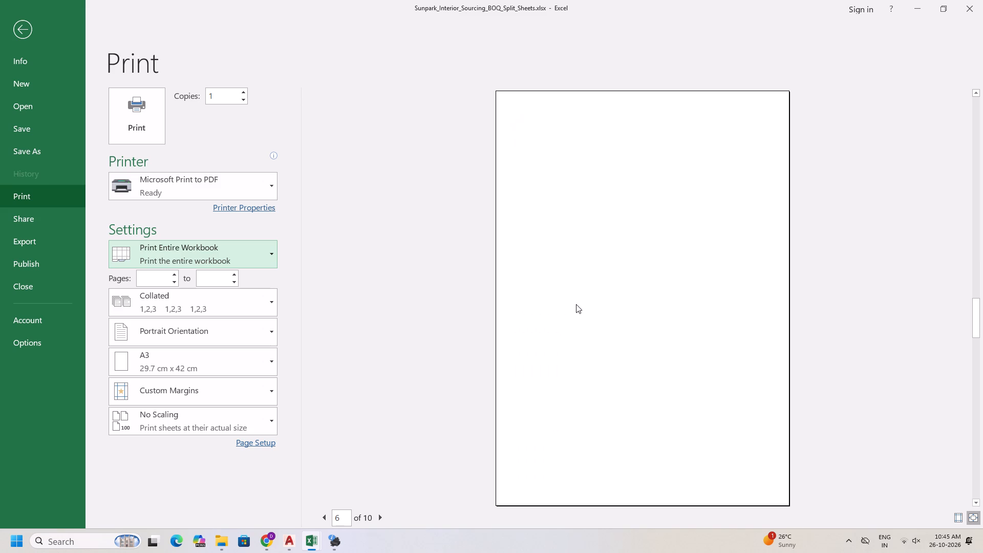
pyautogui.click(227, 423)
pyautogui.click(220, 318)
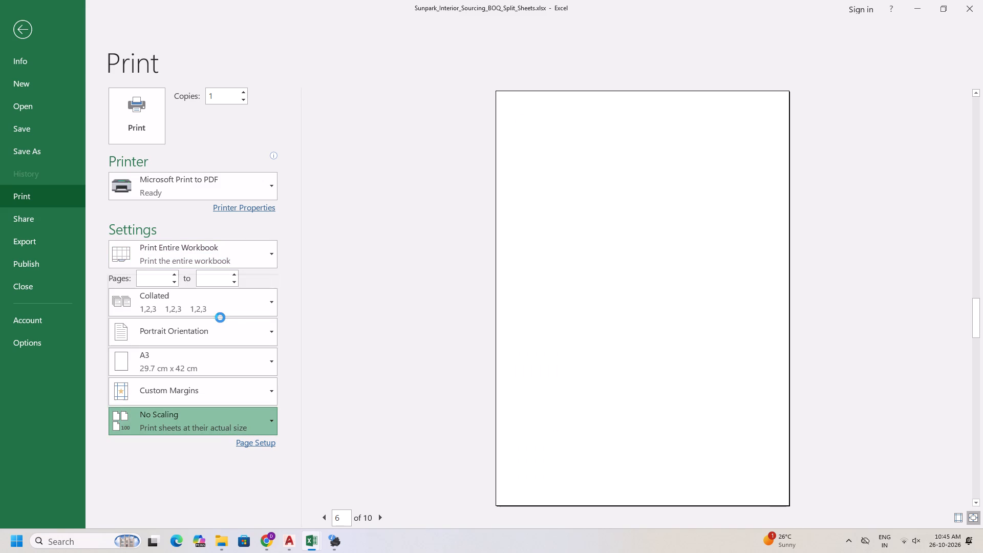
# Check every workbook page in the print preview, from the Category Split page through the Upholstery BOQ, after rescaling the Accessories sheet.
pyautogui.scroll(1, 528, 349)
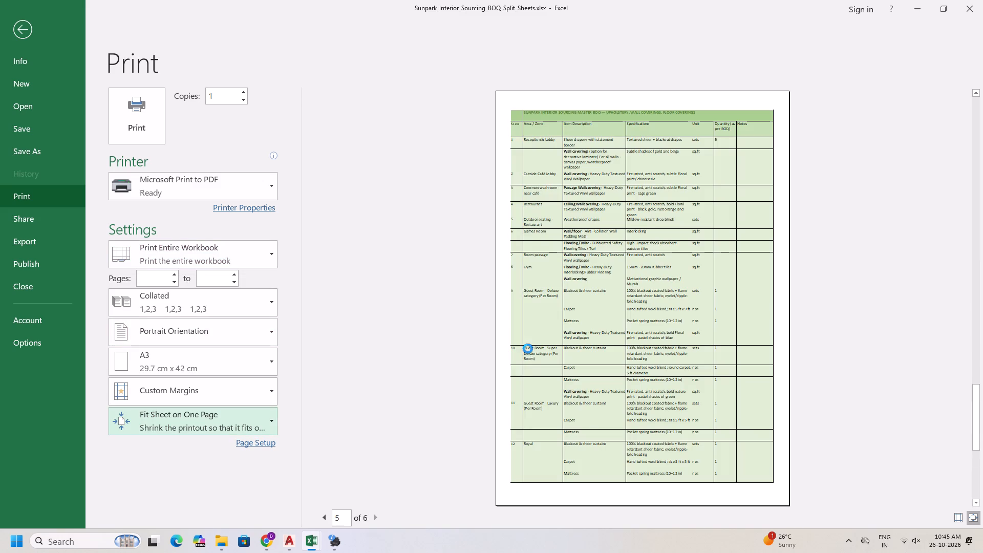
pyautogui.scroll(3, 527, 343)
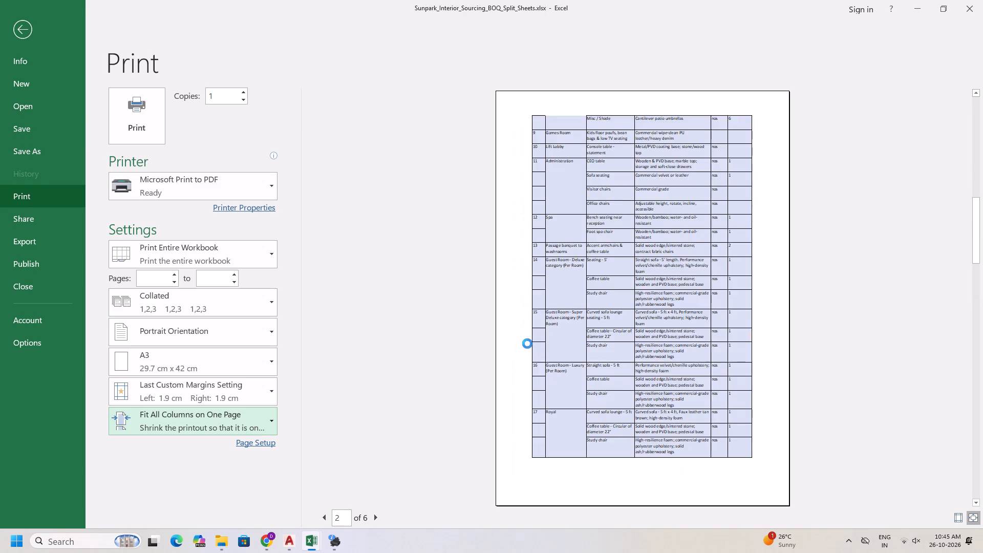
pyautogui.scroll(3, 527, 344)
pyautogui.scroll(3, 598, 231)
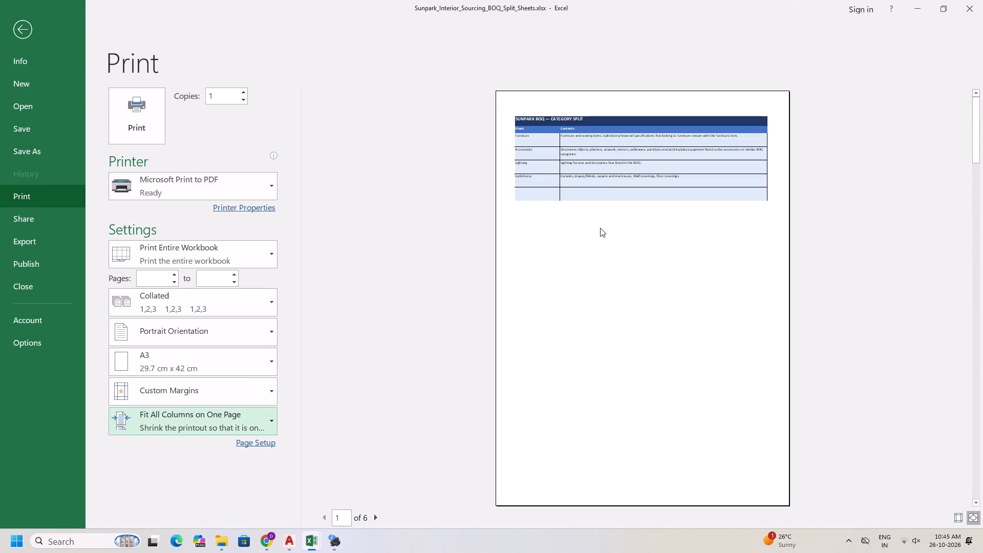
pyautogui.scroll(-1, 600, 228)
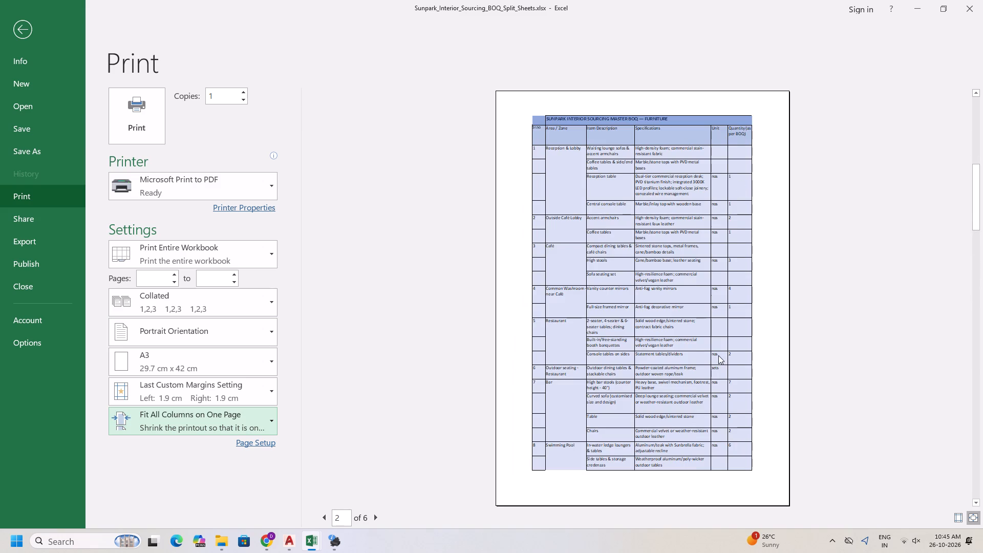
pyautogui.scroll(-1, 718, 355)
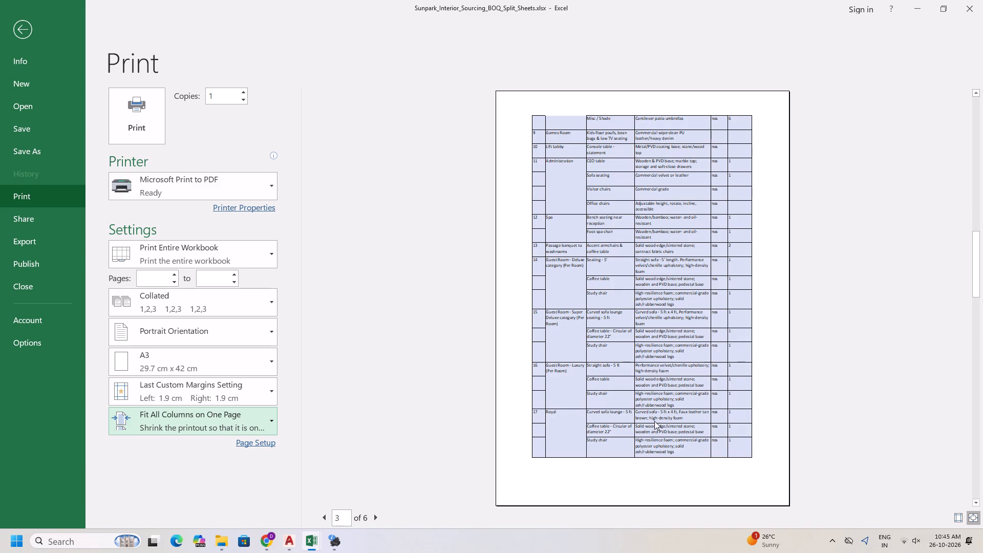
pyautogui.scroll(-1, 656, 435)
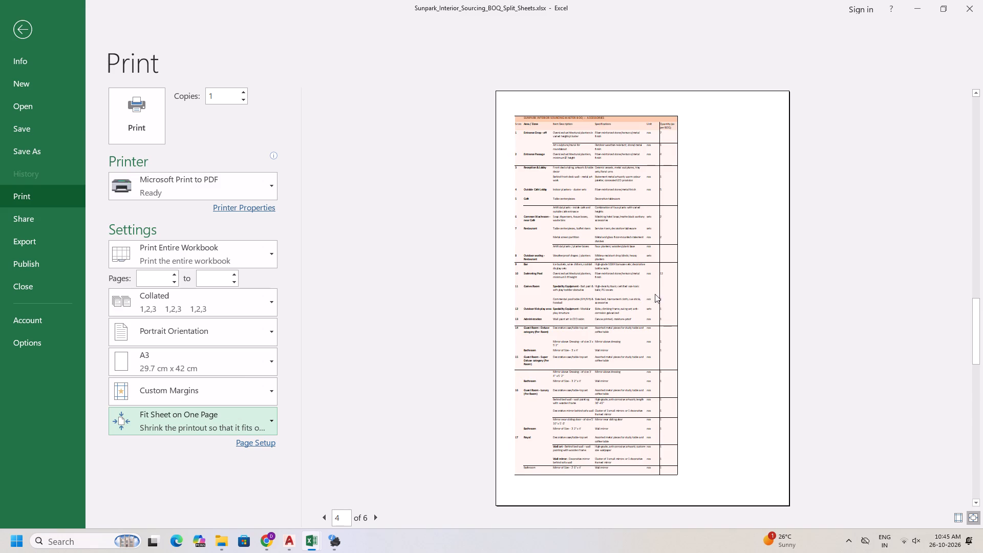
pyautogui.scroll(-1, 654, 314)
pyautogui.scroll(-1, 678, 370)
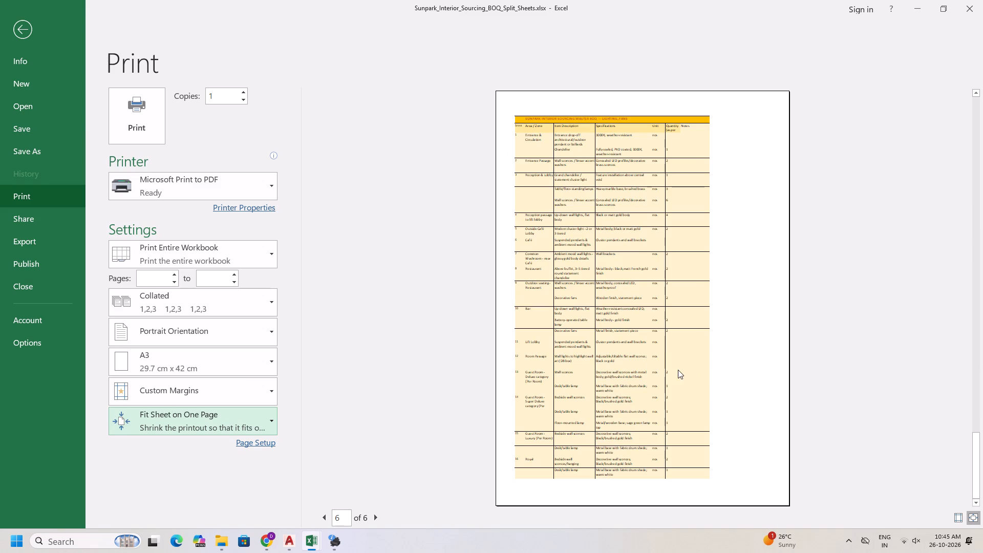
pyautogui.scroll(-1, 678, 370)
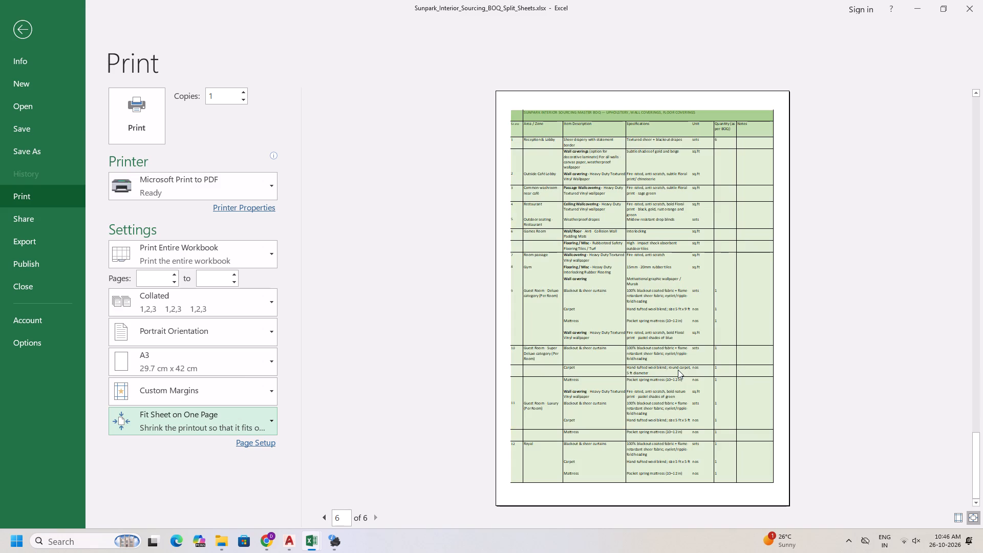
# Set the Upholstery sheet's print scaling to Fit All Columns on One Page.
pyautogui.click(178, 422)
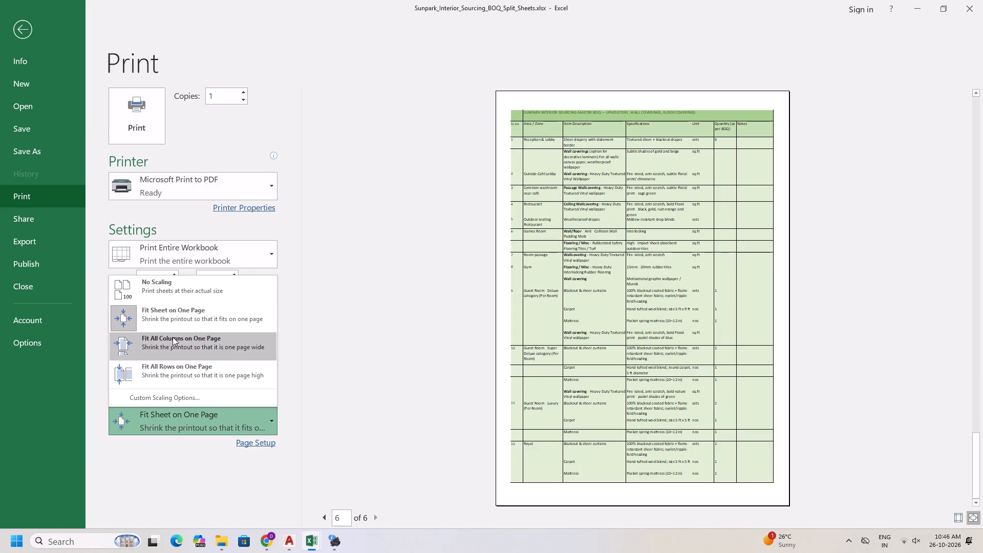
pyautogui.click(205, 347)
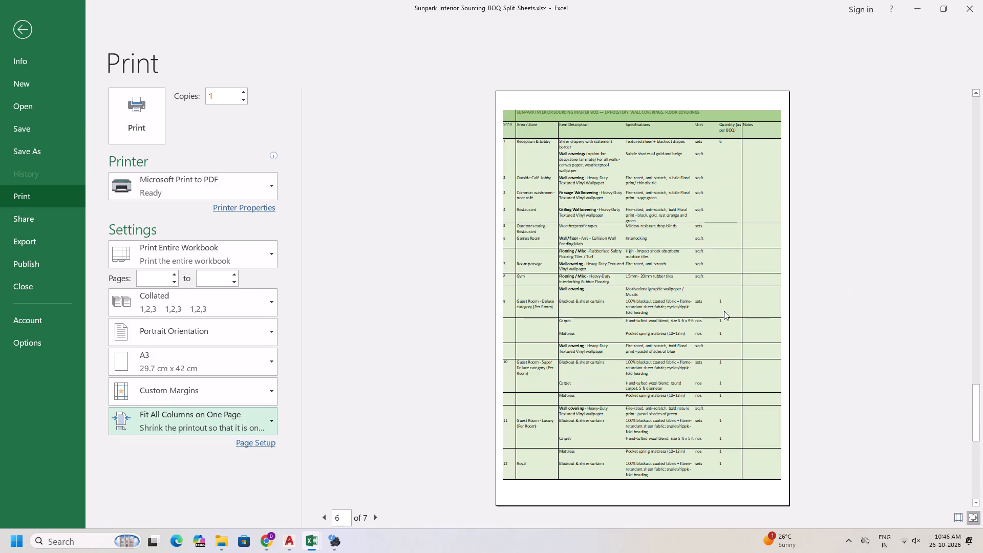
# Check the Category Split, Furniture, Accessories, Lighting and Upholstery pages in the print preview with the Upholstery columns fitted to one page.
pyautogui.scroll(15, 724, 311)
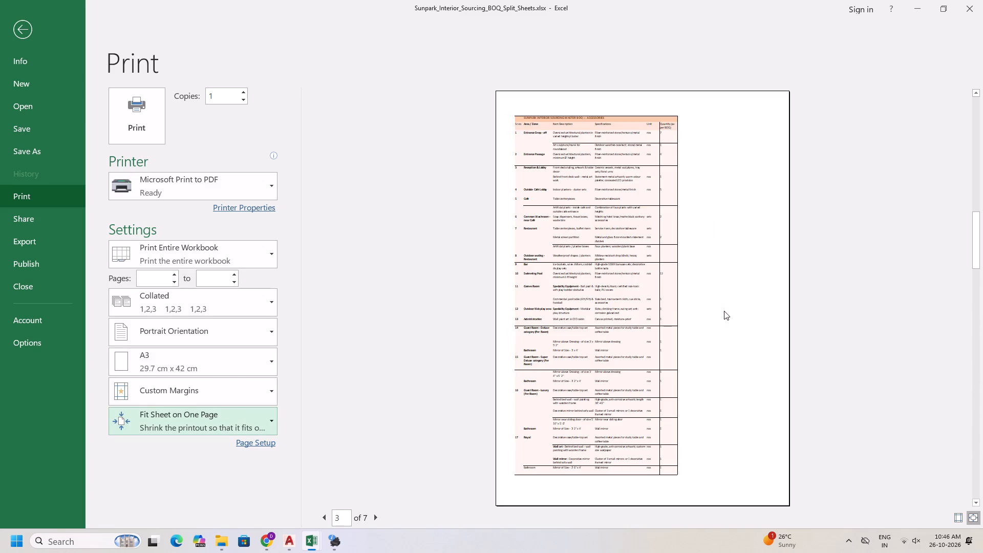
pyautogui.scroll(3, 724, 311)
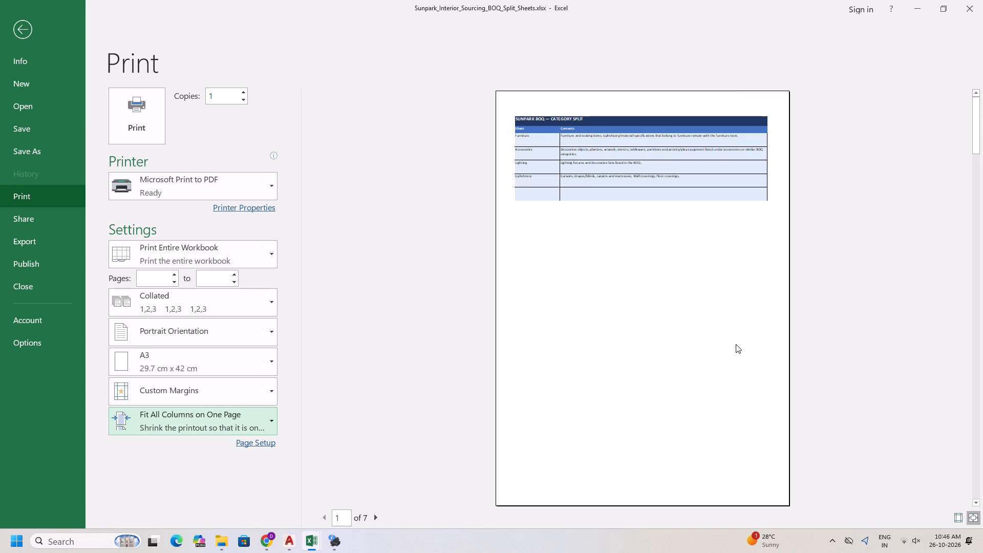
pyautogui.scroll(-1, 736, 345)
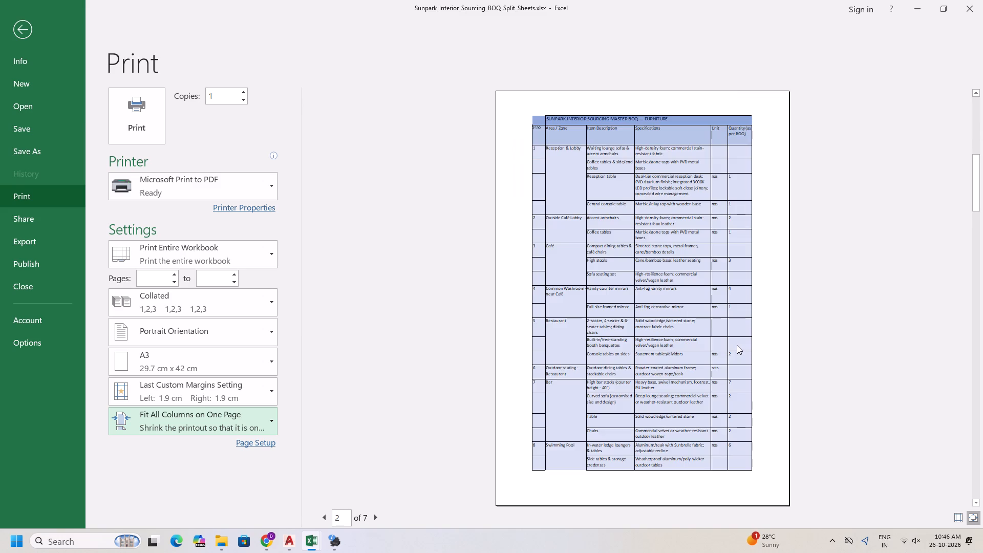
pyautogui.scroll(-1, 742, 347)
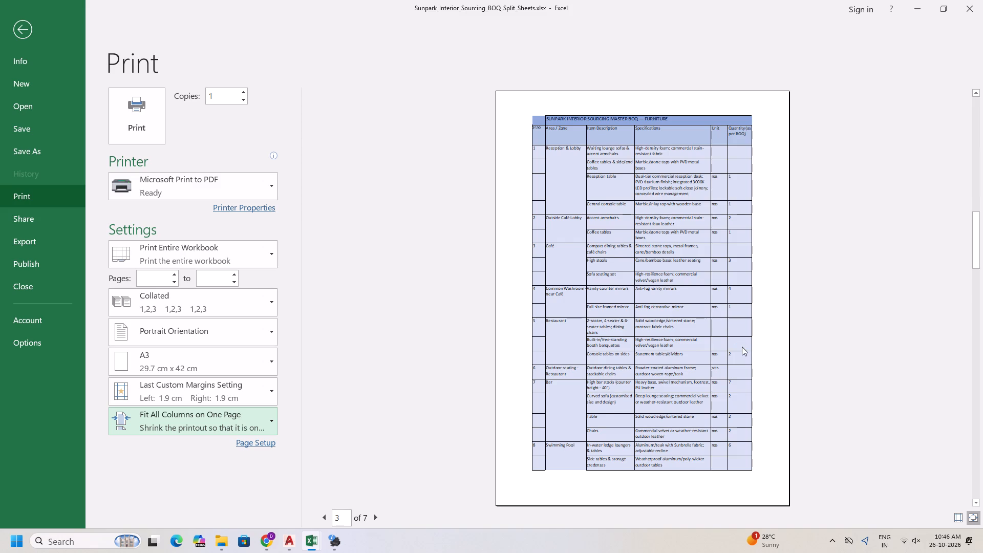
pyautogui.scroll(-1, 742, 347)
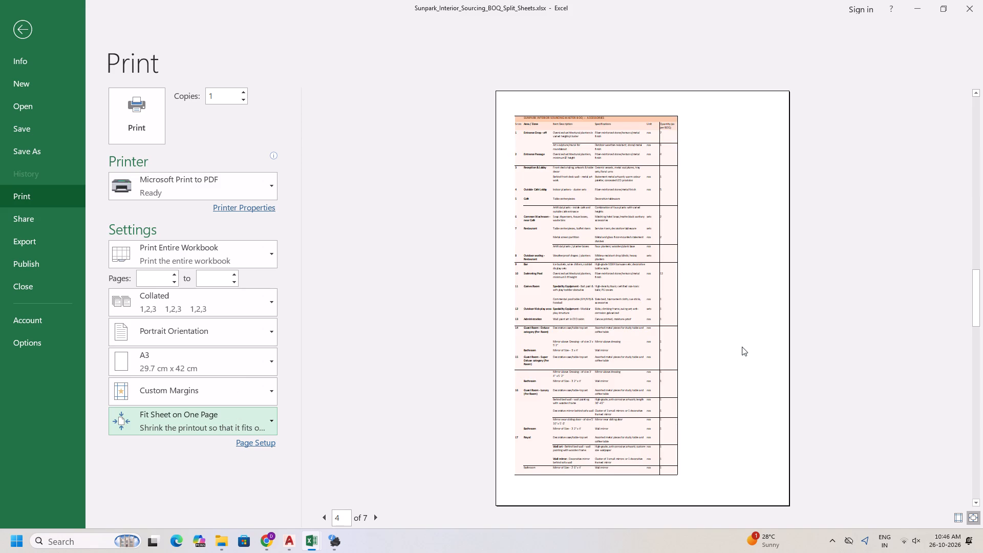
pyautogui.scroll(-1, 742, 347)
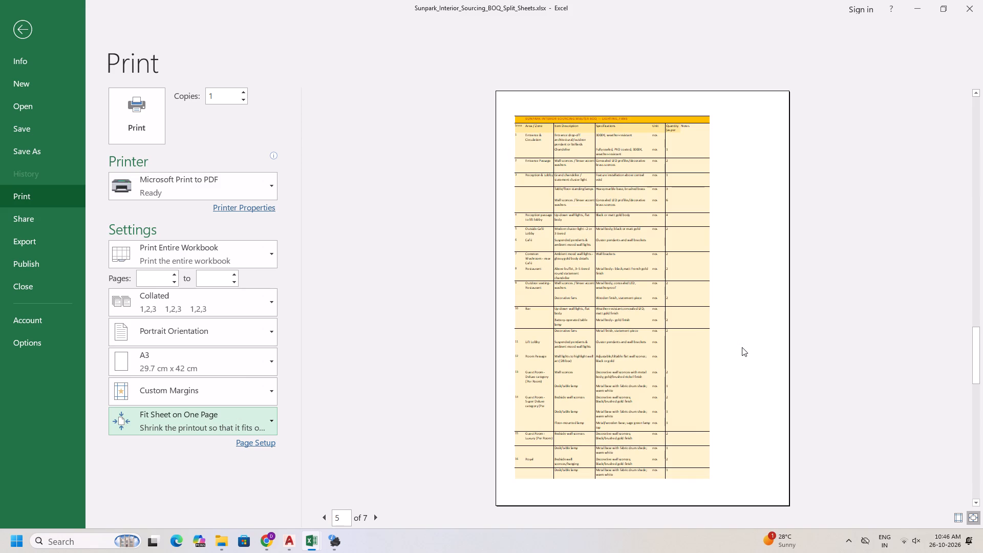
pyautogui.scroll(-1, 742, 347)
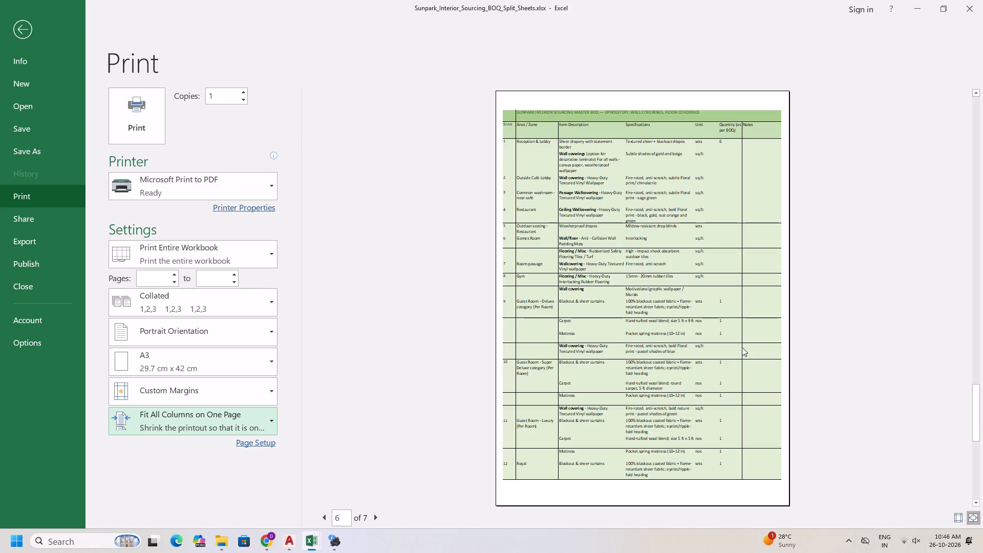
pyautogui.scroll(-2, 742, 347)
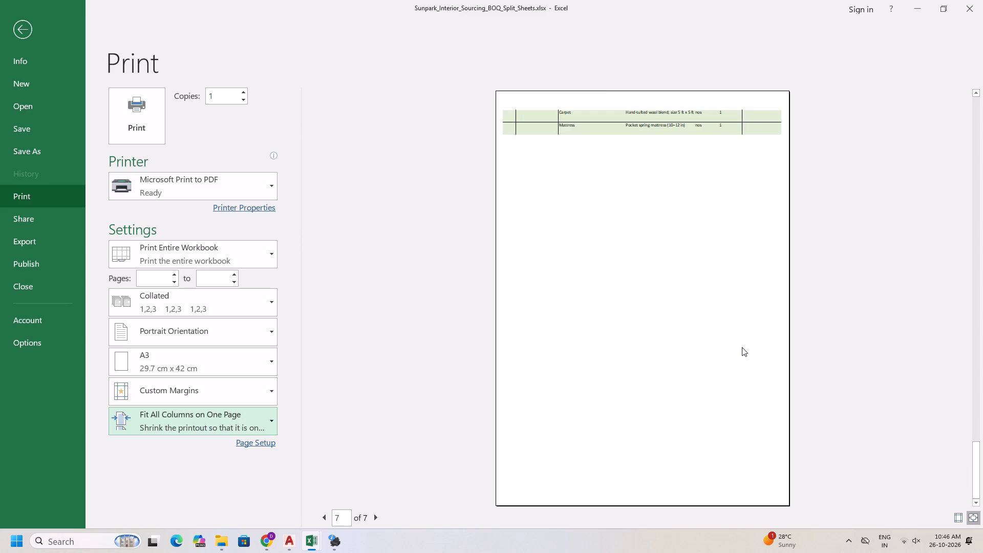
pyautogui.scroll(-1, 479, 373)
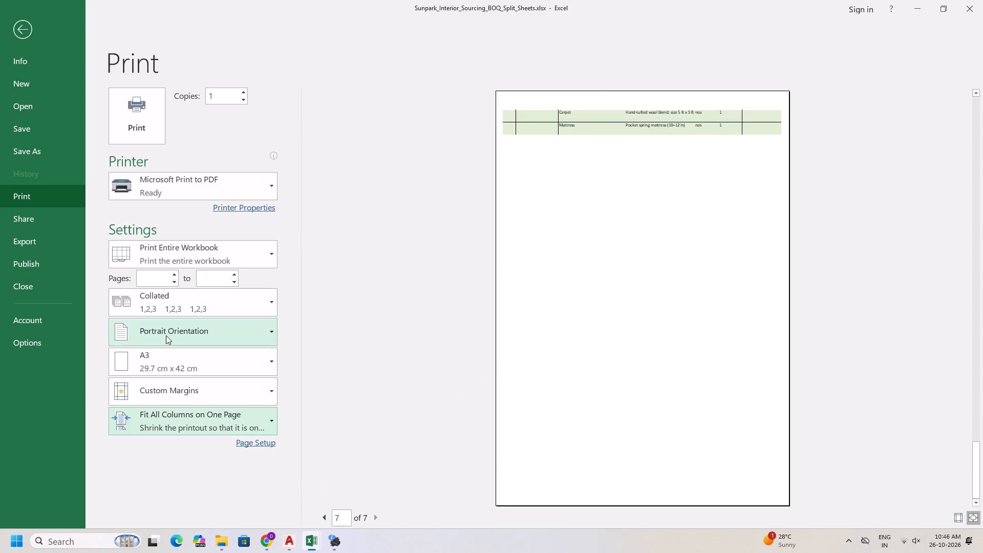
# Set the Upholstery sheet's print scaling to No Scaling.
pyautogui.click(196, 420)
pyautogui.click(187, 288)
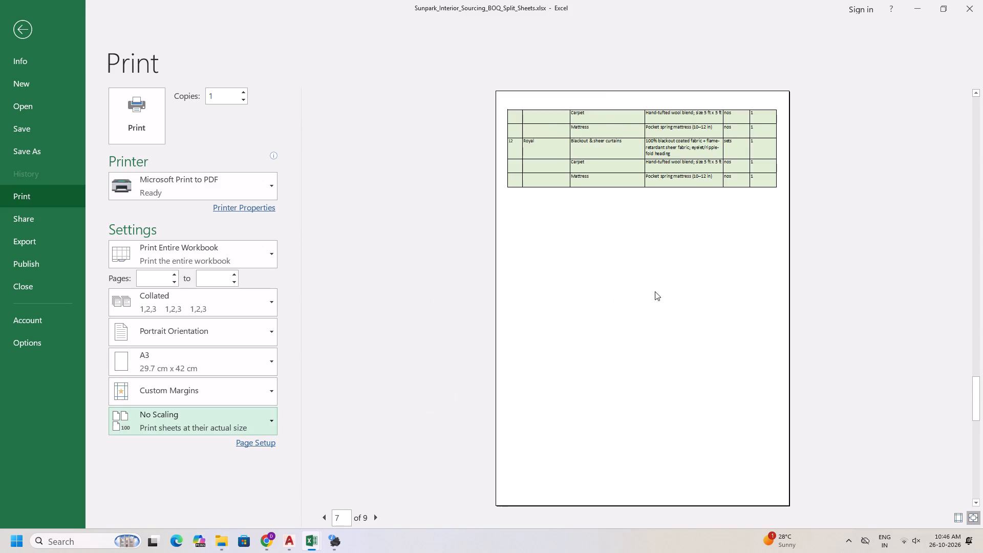
# Print the entire workbook to PDF, replacing the existing BOQ.pdf in the ppt folder.
pyautogui.scroll(3, 708, 293)
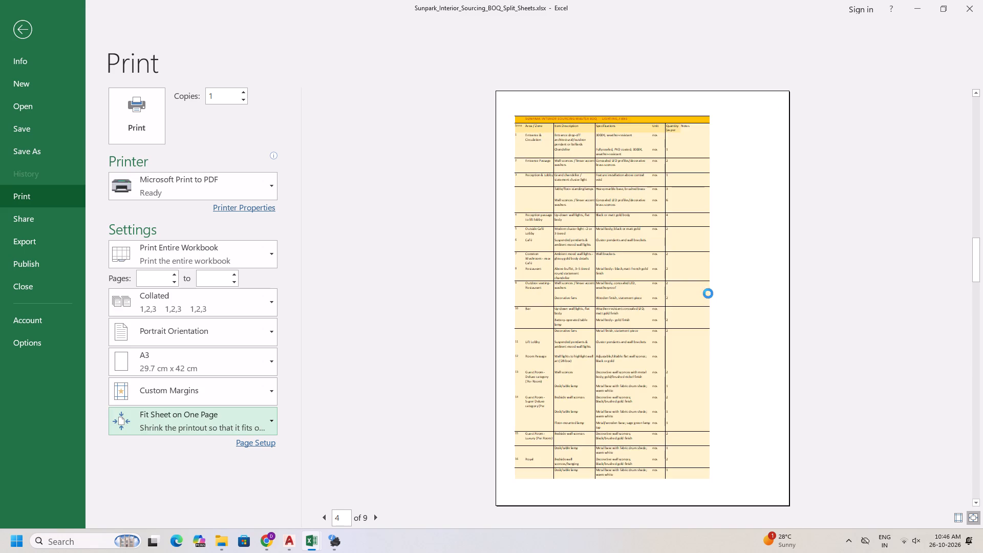
pyautogui.scroll(2, 708, 293)
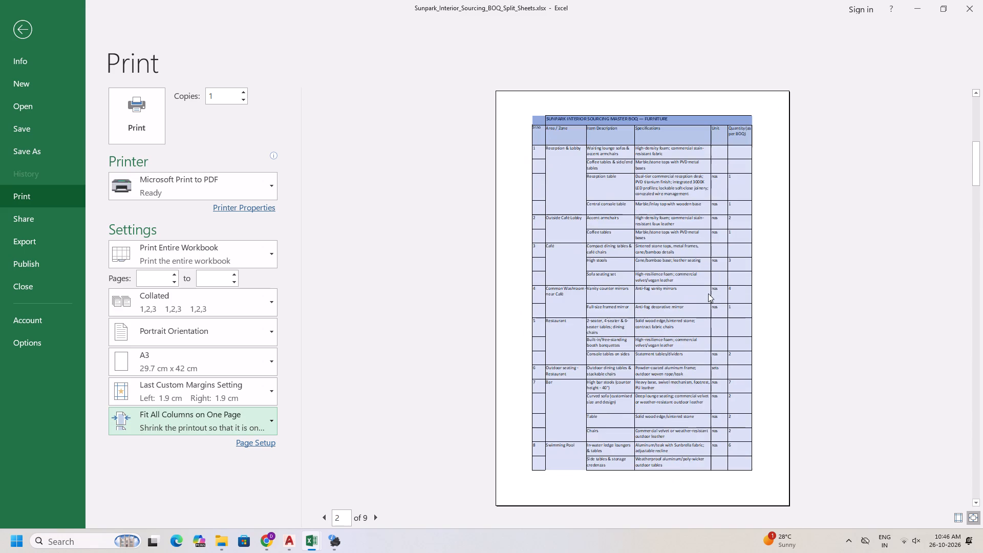
pyautogui.scroll(2, 708, 293)
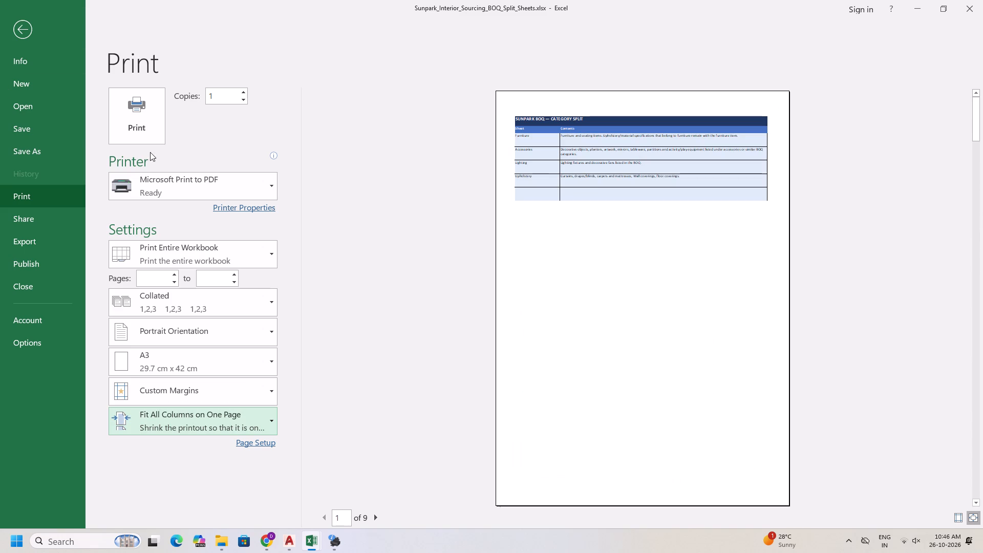
pyautogui.click(134, 126)
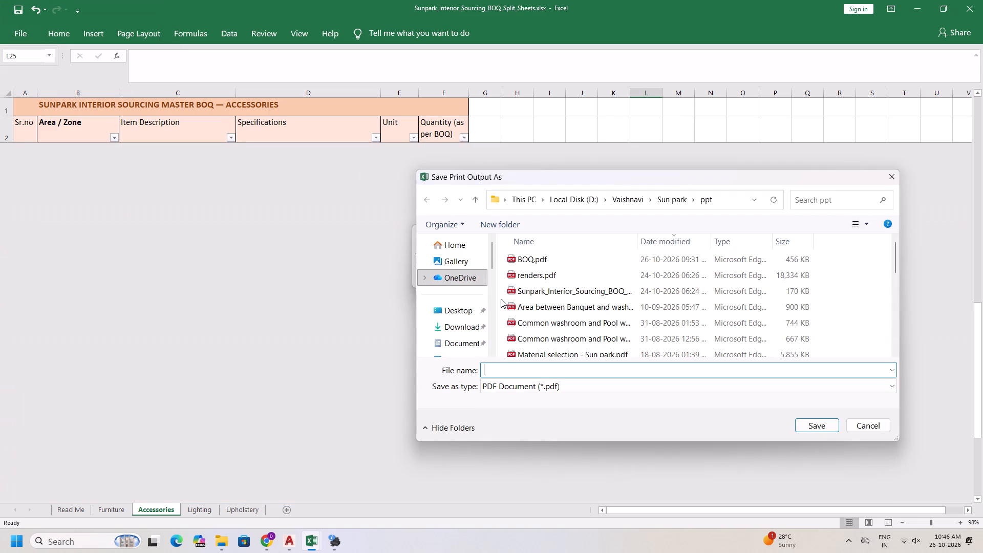
pyautogui.click(588, 254)
pyautogui.click(822, 420)
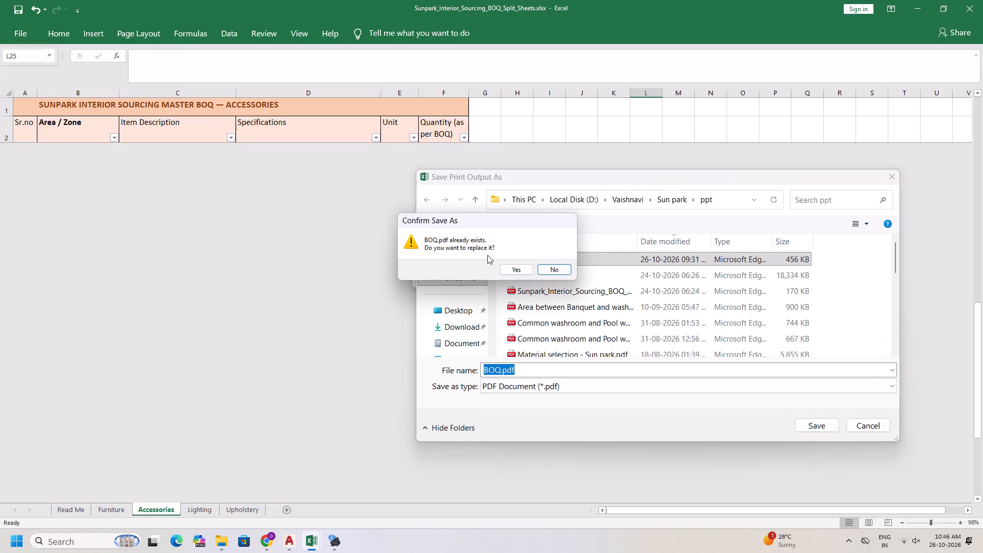
pyautogui.click(528, 271)
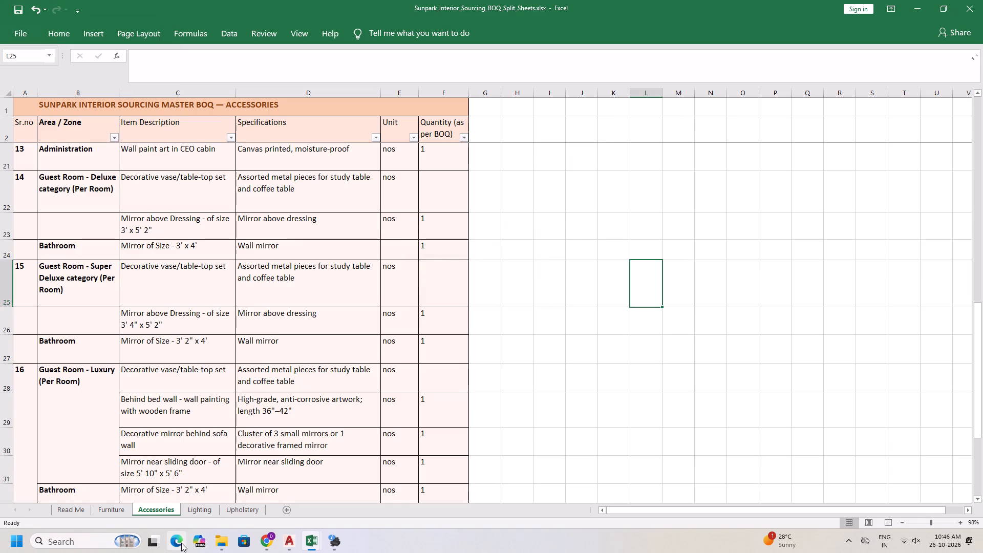
# Switch to File Explorer and open the newly exported BOQ.pdf from the recent files.
pyautogui.click(215, 540)
pyautogui.scroll(4, 219, 241)
pyautogui.click(46, 83)
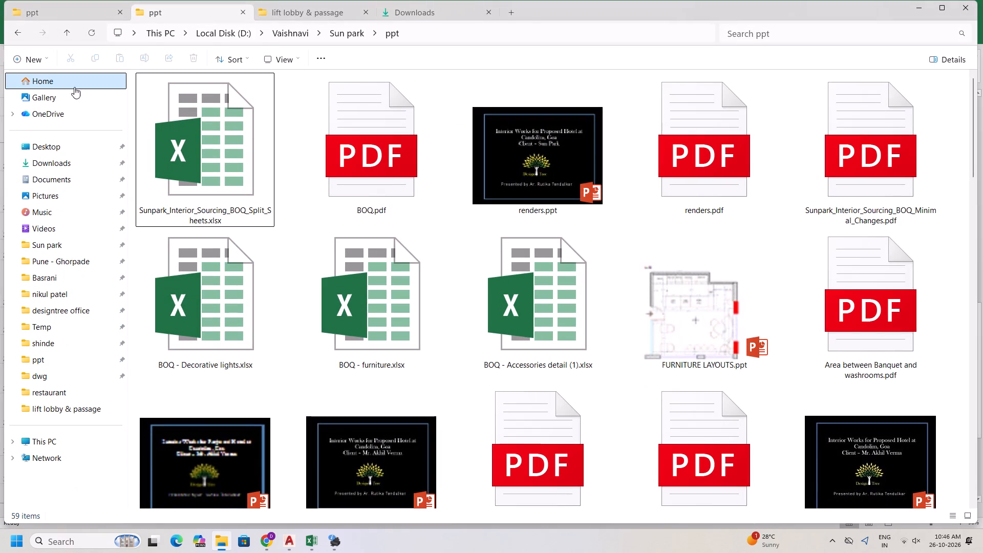
pyautogui.doubleClick(286, 299)
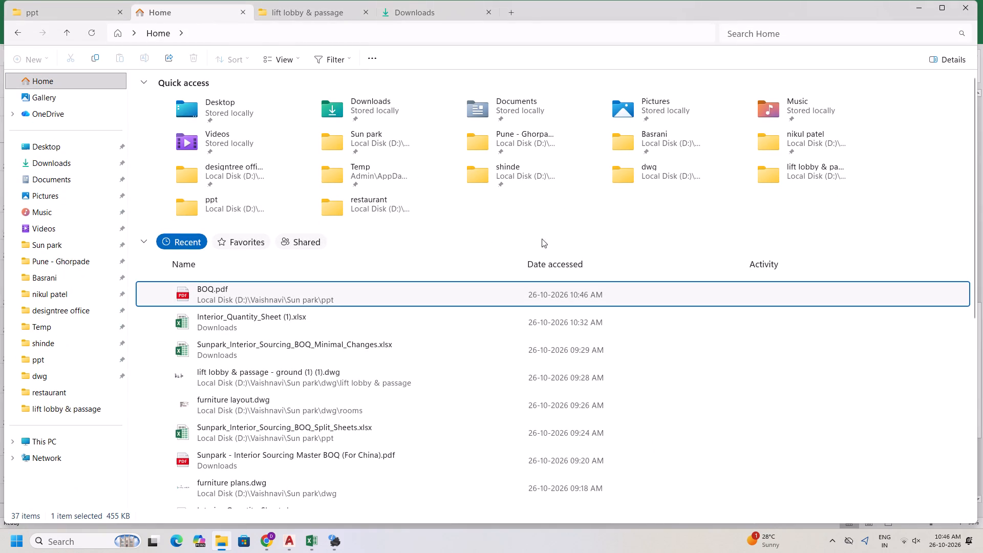
pyautogui.doubleClick(379, 288)
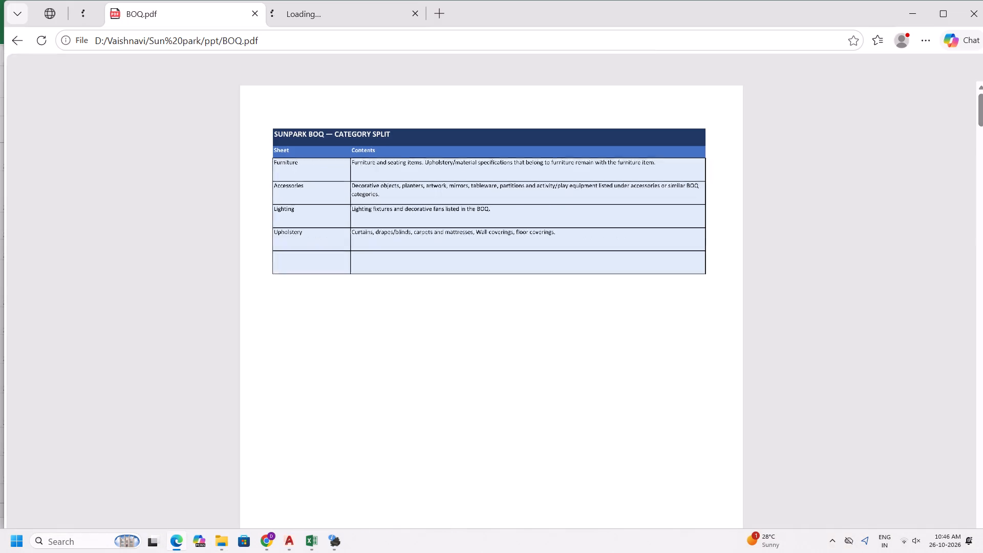
# Review the Category Split, Furniture, Accessories, Lighting and Upholstery pages of BOQ.pdf through to the last page.
pyautogui.scroll(-6, 516, 285)
pyautogui.scroll(9, 516, 290)
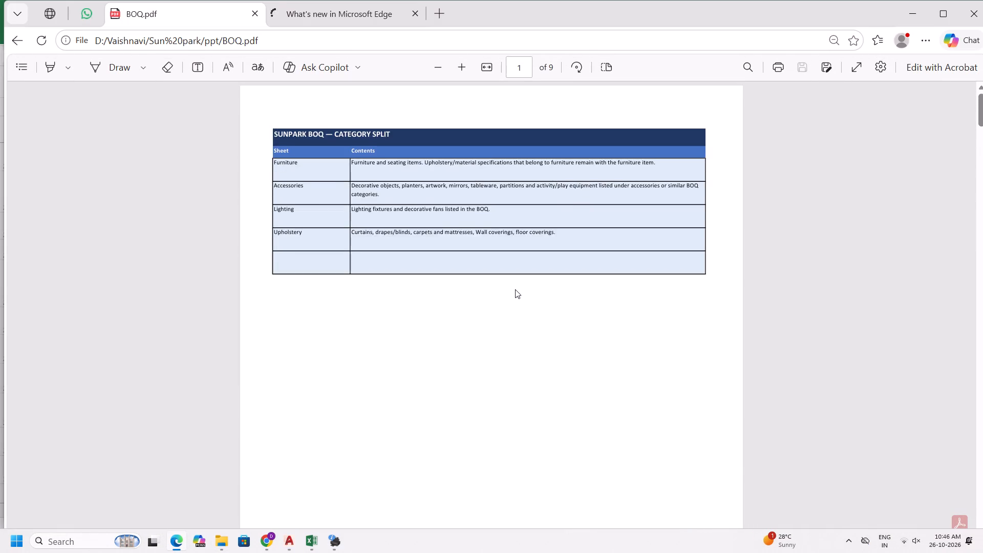
pyautogui.scroll(-9, 513, 311)
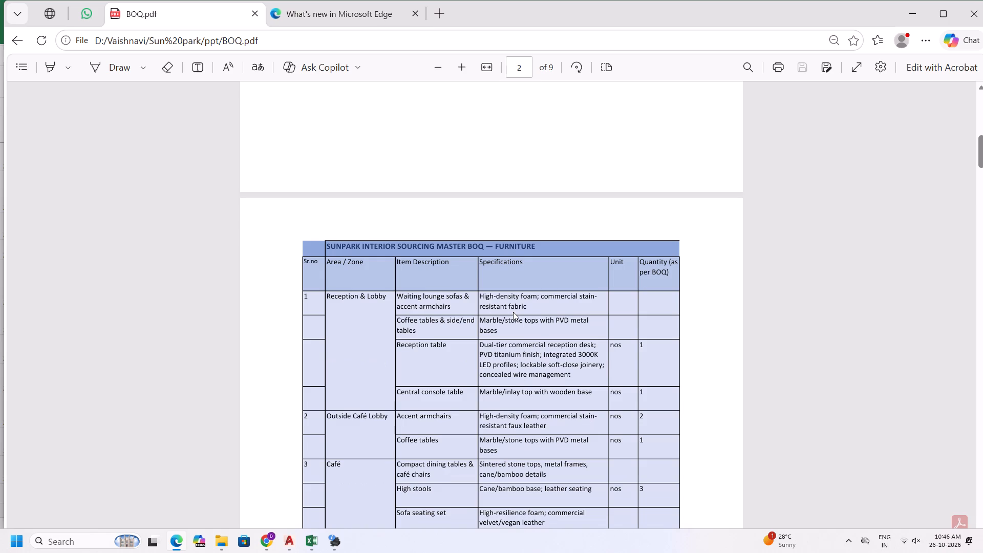
pyautogui.scroll(-13, 513, 312)
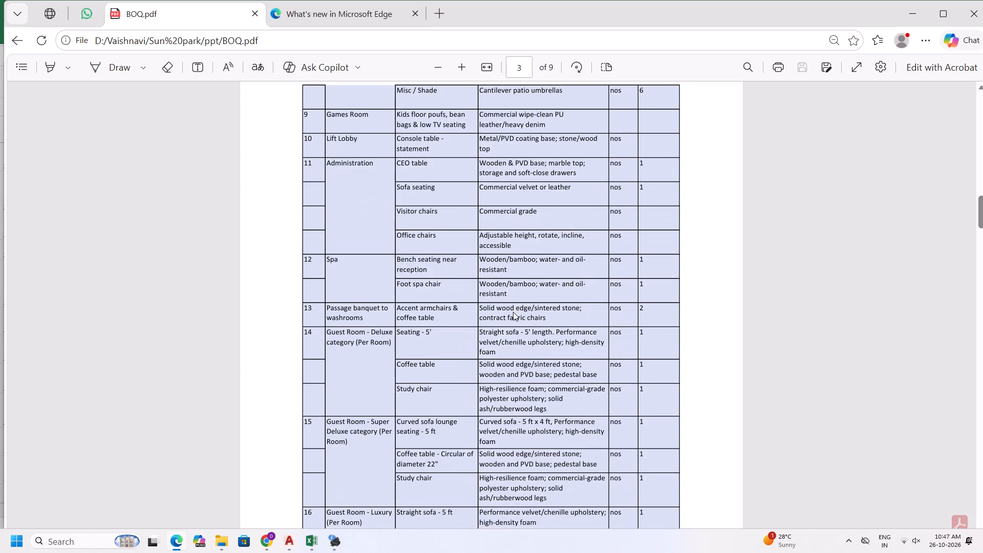
pyautogui.scroll(-15, 513, 312)
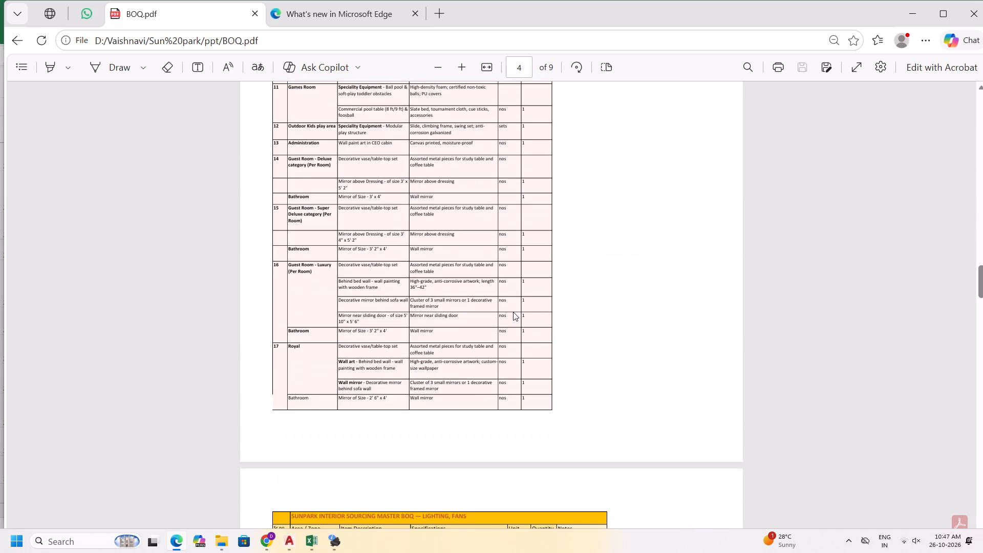
pyautogui.scroll(6, 513, 312)
pyautogui.scroll(-12, 513, 312)
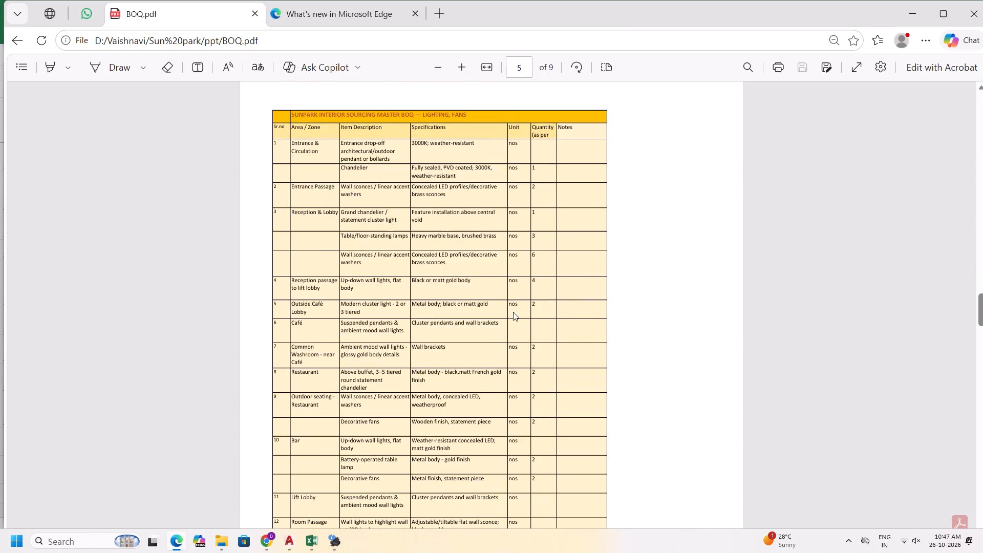
pyautogui.scroll(-13, 513, 312)
pyautogui.scroll(-10, 513, 312)
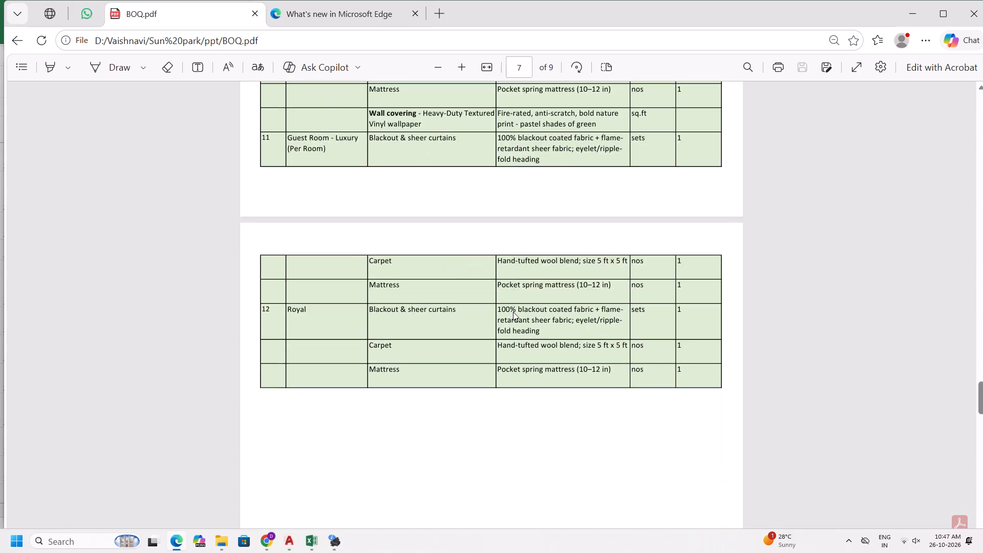
pyautogui.scroll(-12, 513, 312)
pyautogui.scroll(-20, 513, 312)
pyautogui.scroll(-2, 513, 312)
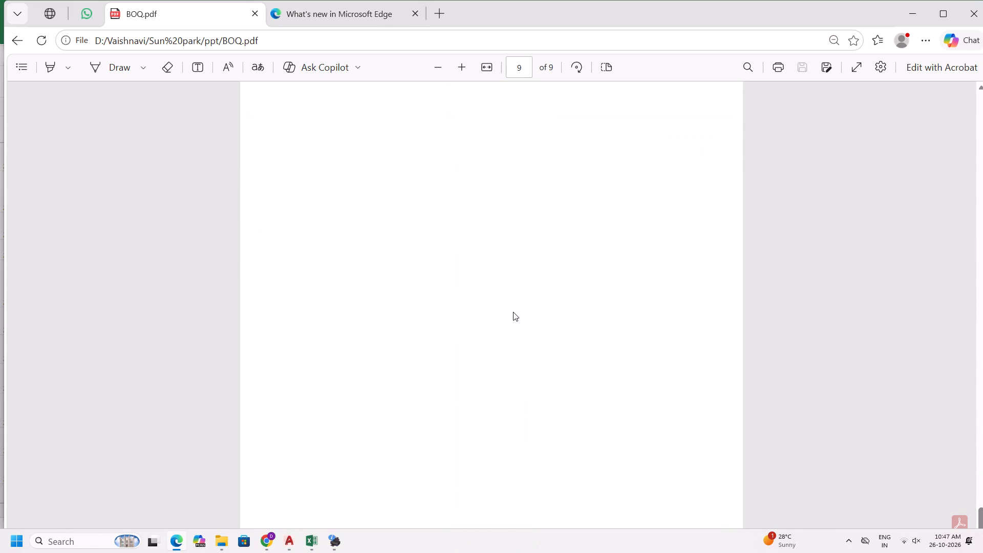
pyautogui.scroll(-8, 513, 312)
# Re-examine how the Upholstery table's rows and columns break across the final pages of BOQ.pdf.
pyautogui.scroll(16, 506, 328)
pyautogui.scroll(13, 505, 322)
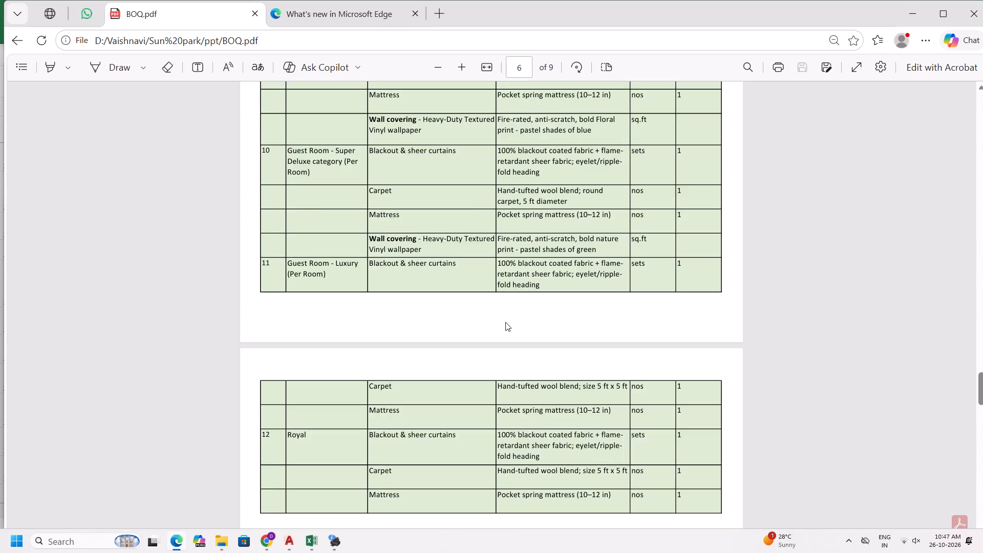
pyautogui.scroll(-9, 505, 322)
pyautogui.scroll(1, 505, 322)
pyautogui.scroll(-17, 505, 322)
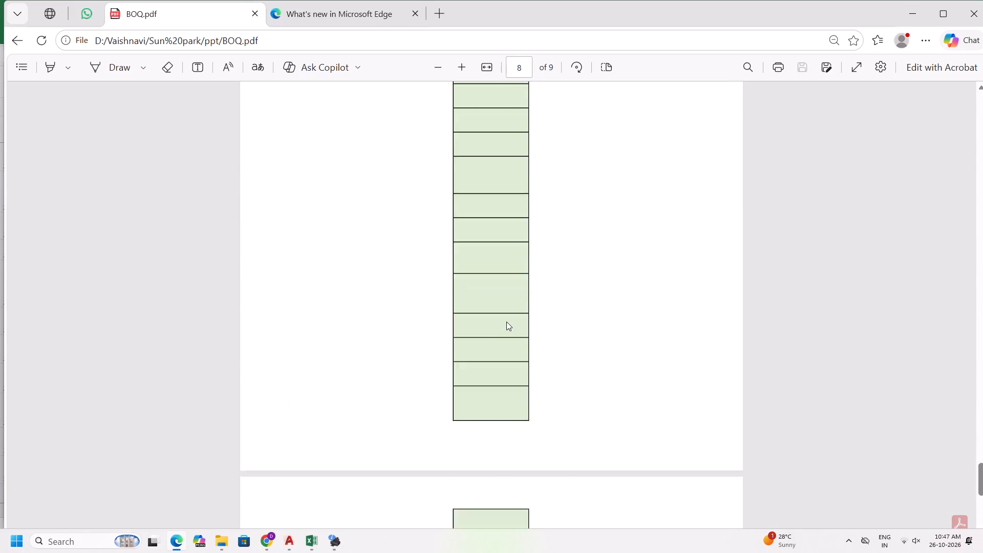
pyautogui.scroll(-20, 506, 322)
pyautogui.scroll(-1, 506, 322)
pyautogui.scroll(20, 507, 321)
pyautogui.scroll(12, 507, 321)
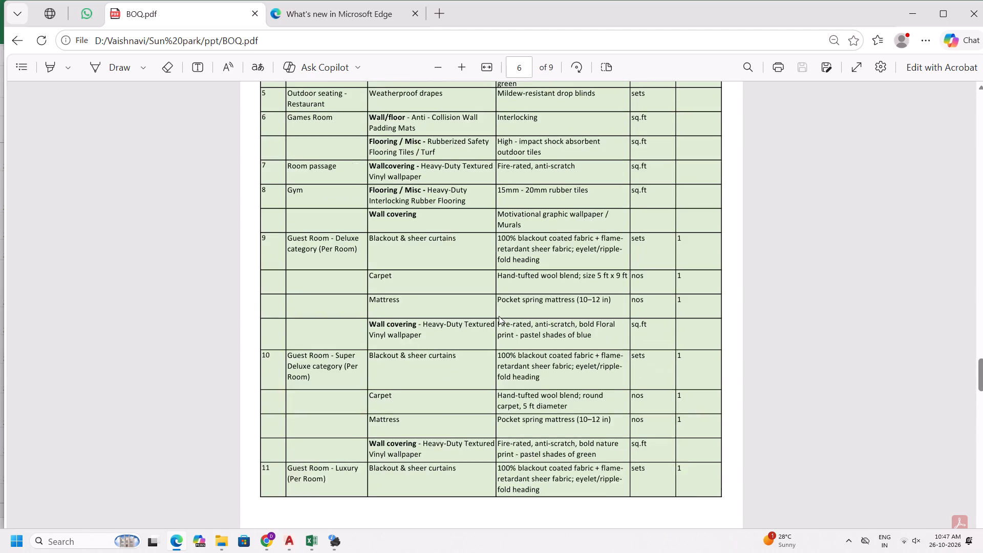
# Review BOQ.pdf backwards from the Upholstery pages to the first Furniture page.
pyautogui.scroll(18, 499, 316)
pyautogui.scroll(16, 499, 316)
pyautogui.scroll(11, 499, 316)
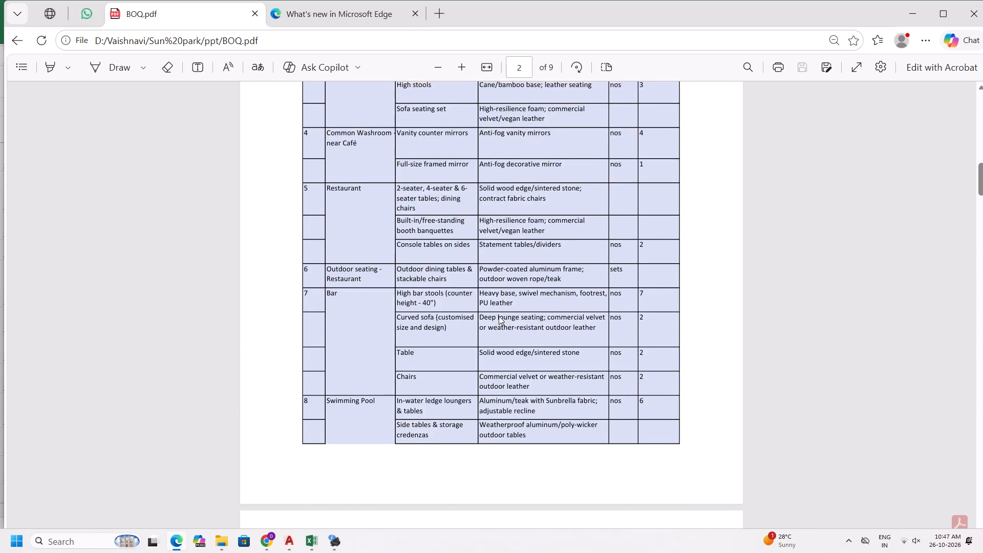
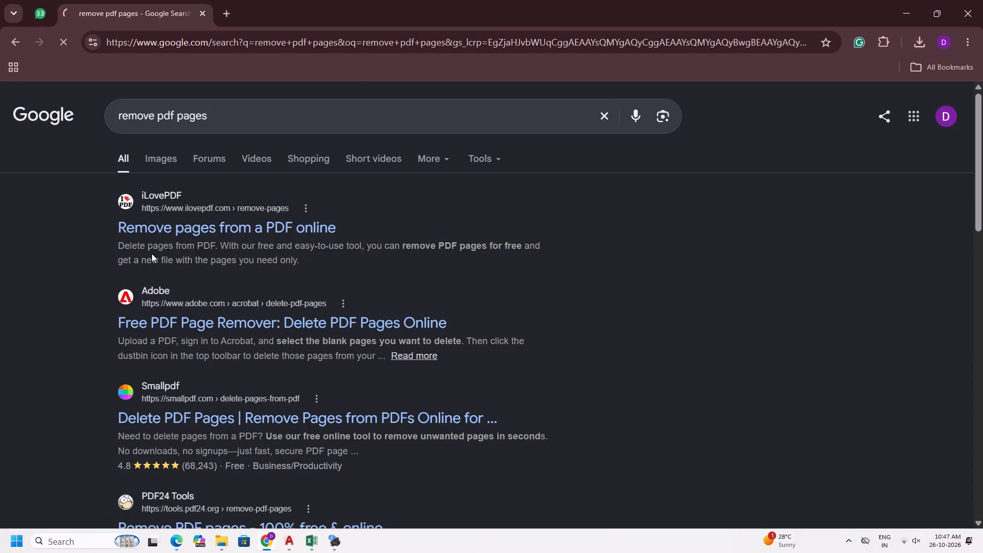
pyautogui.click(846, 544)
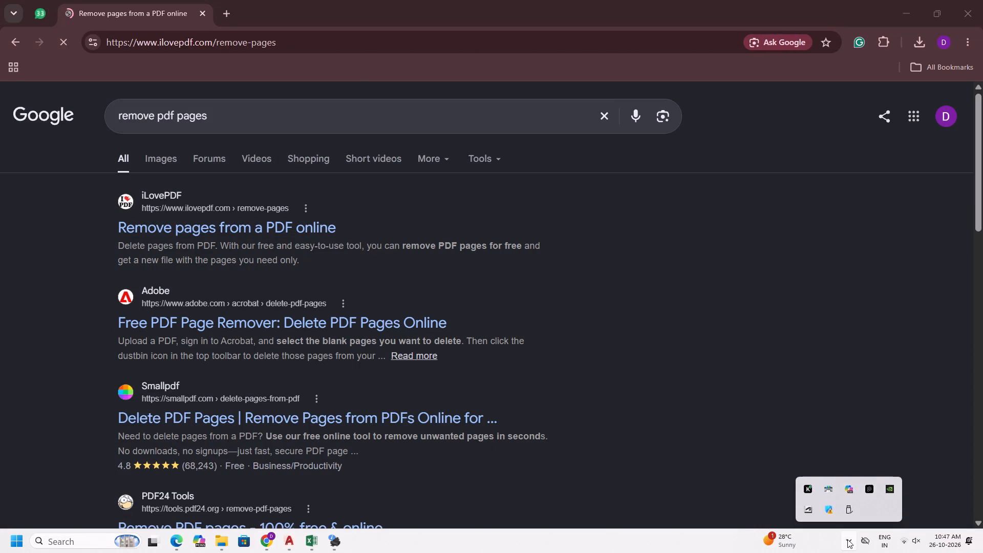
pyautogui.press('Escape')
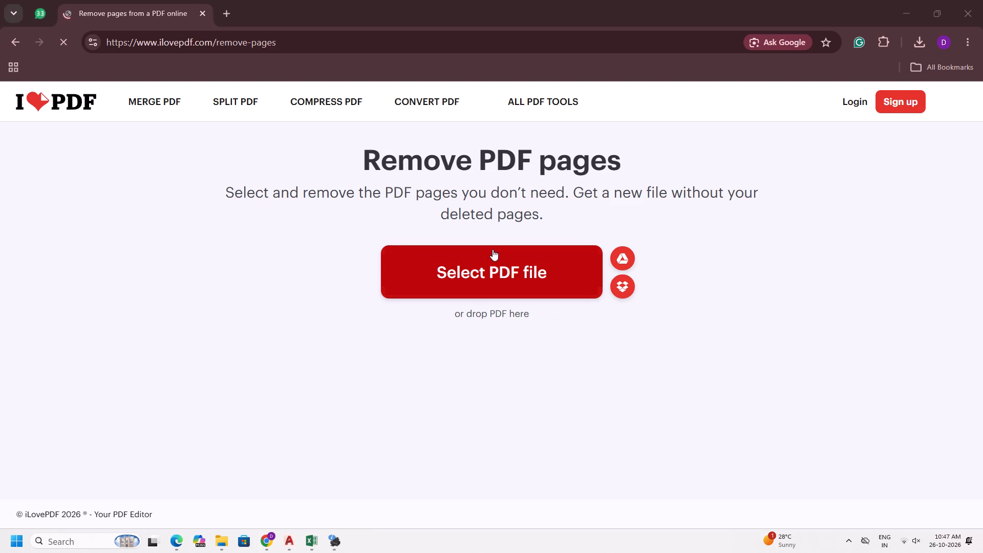
# Load BOQ.pdf into iLovePDF's Remove PDF pages tool and produce BOQ_removed.pdf without the unwanted pages.
pyautogui.click(493, 249)
pyautogui.click(512, 268)
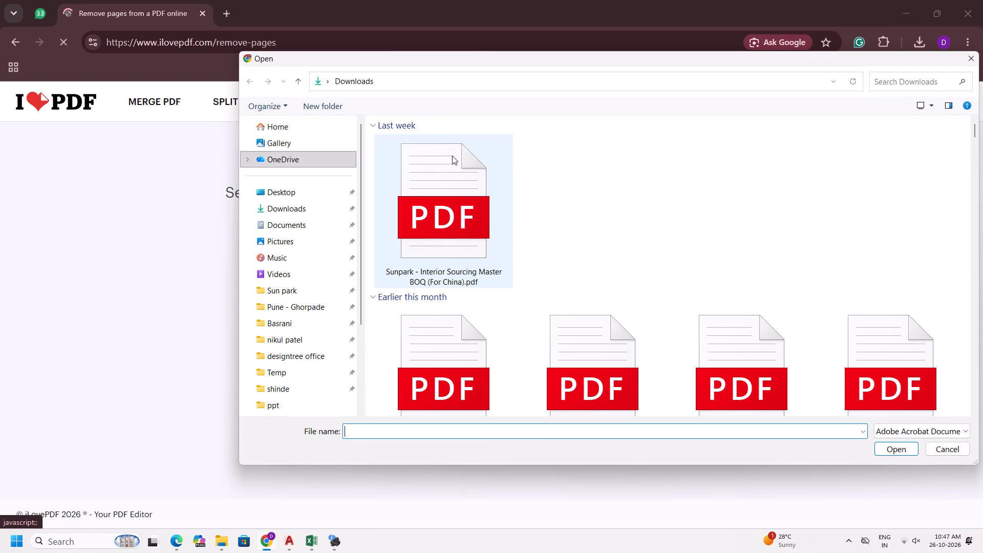
pyautogui.scroll(2, 446, 243)
pyautogui.click(446, 244)
pyautogui.scroll(4, 260, 157)
pyautogui.press('Escape')
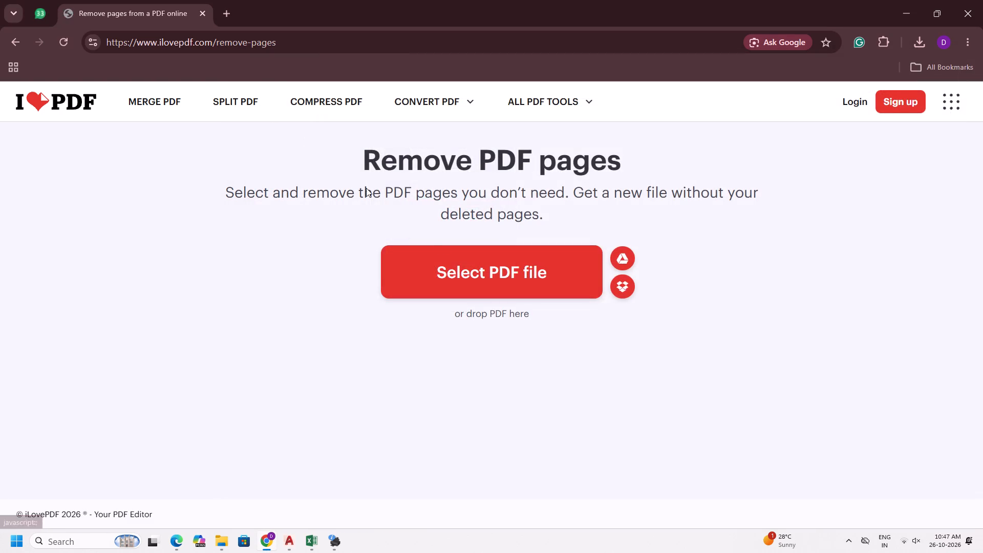
# Load BOQ.pdf from the recent files into iLovePDF's Remove PDF pages tool.
pyautogui.click(478, 279)
pyautogui.scroll(6, 317, 150)
pyautogui.click(300, 123)
pyautogui.scroll(-1, 470, 329)
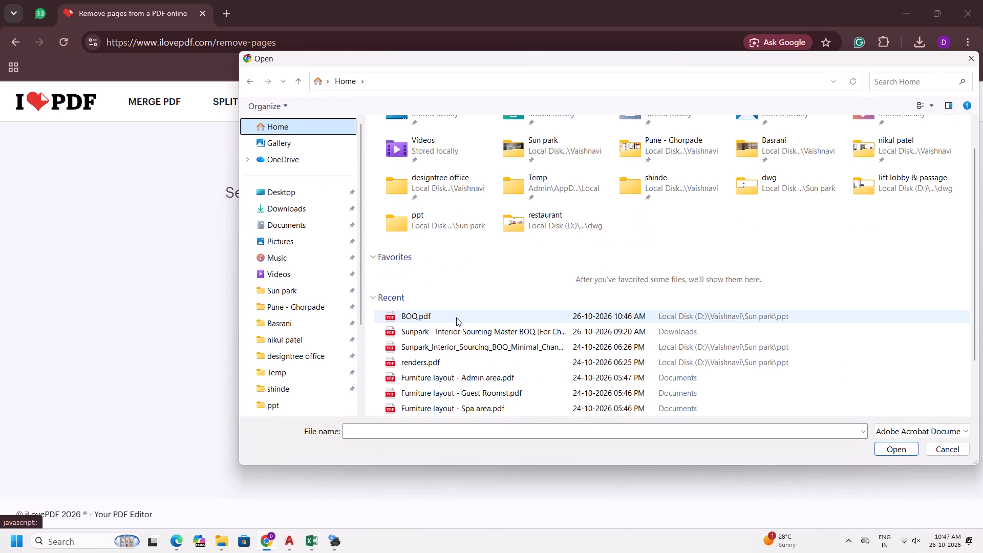
pyautogui.click(455, 315)
pyautogui.click(894, 445)
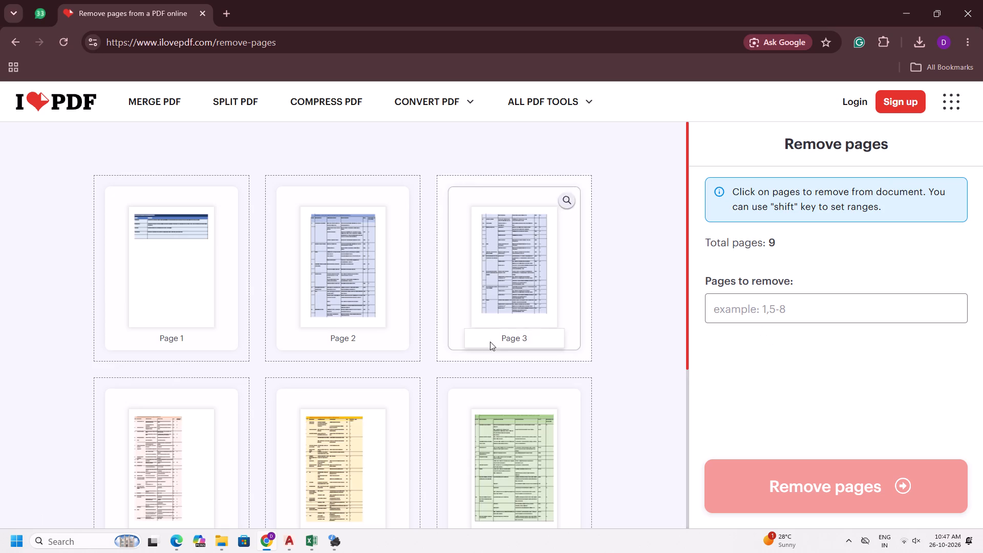
# Remove pages 8 and 9 from BOQ.pdf and download the shortened PDF.
pyautogui.scroll(-8, 490, 342)
pyautogui.click(549, 417)
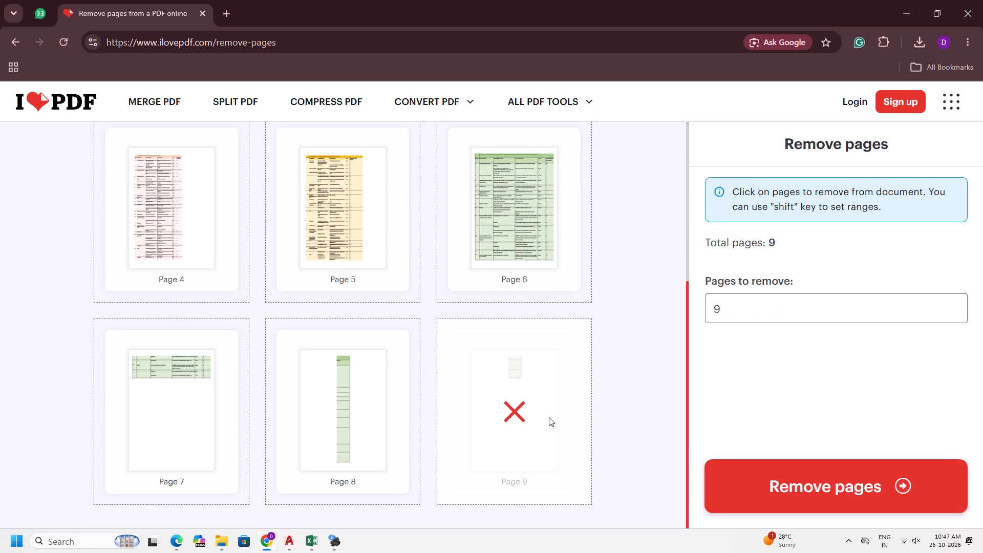
pyautogui.click(374, 411)
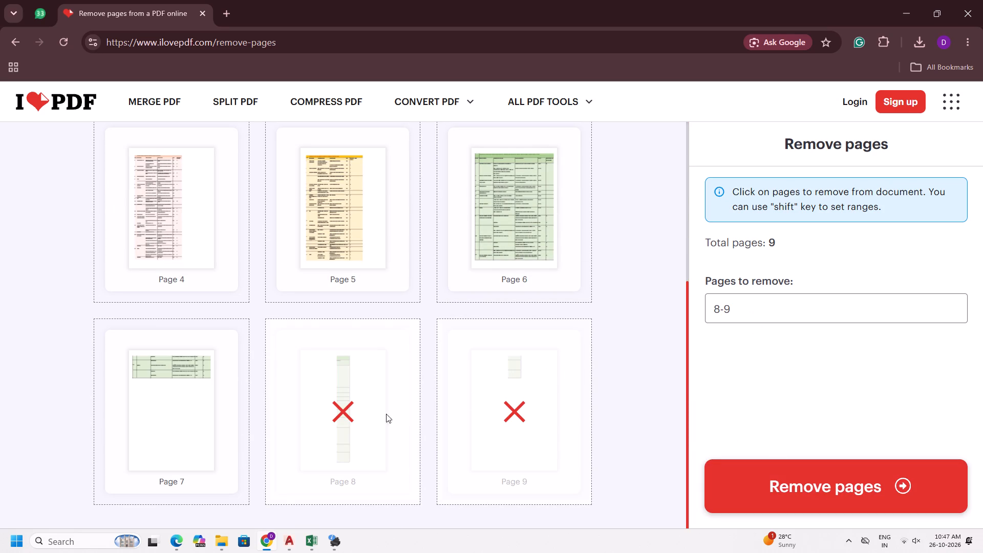
pyautogui.click(852, 467)
pyautogui.click(500, 211)
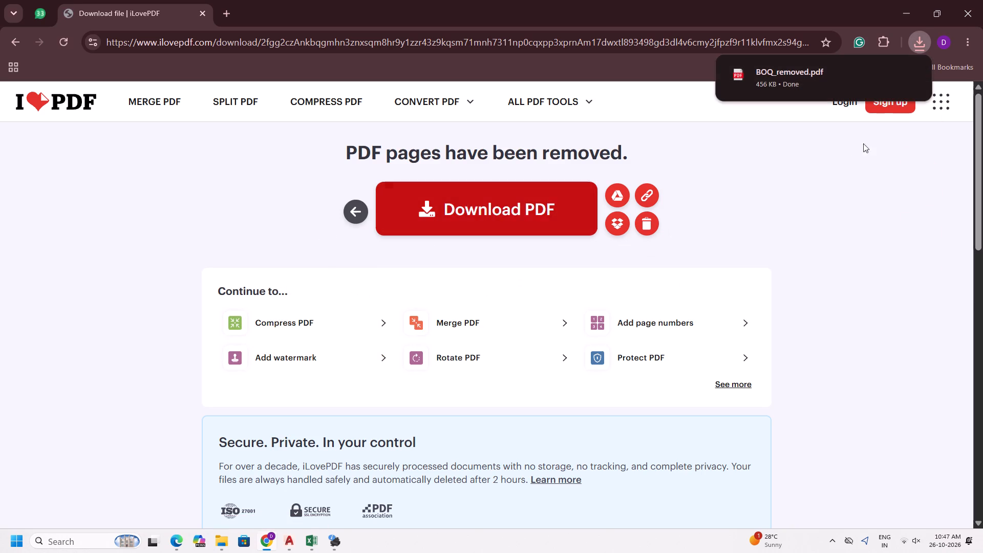
# Open the newly downloaded BOQ_removed.pdf from the Downloads folder.
pyautogui.click(223, 552)
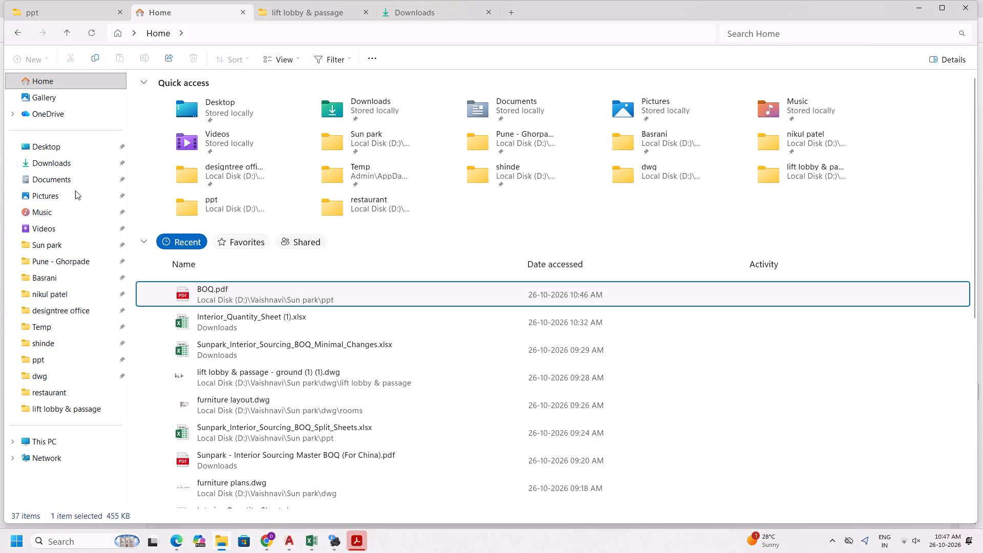
pyautogui.click(52, 158)
pyautogui.doubleClick(210, 157)
# Review BOQ_removed.pdf from the Furniture pages through Lighting to the final Upholstery page.
pyautogui.scroll(-16, 453, 284)
pyautogui.scroll(-15, 453, 284)
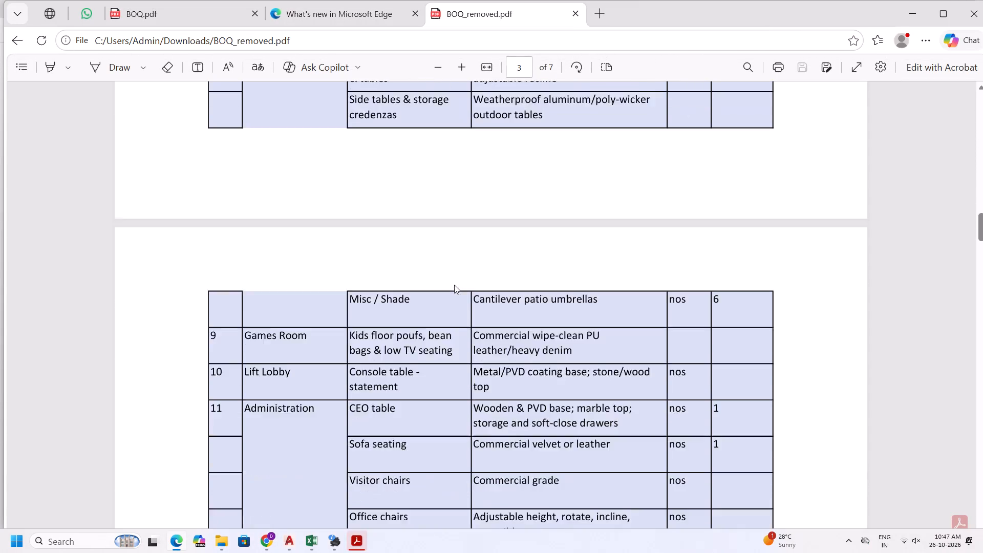
pyautogui.scroll(-19, 454, 285)
pyautogui.scroll(-15, 455, 285)
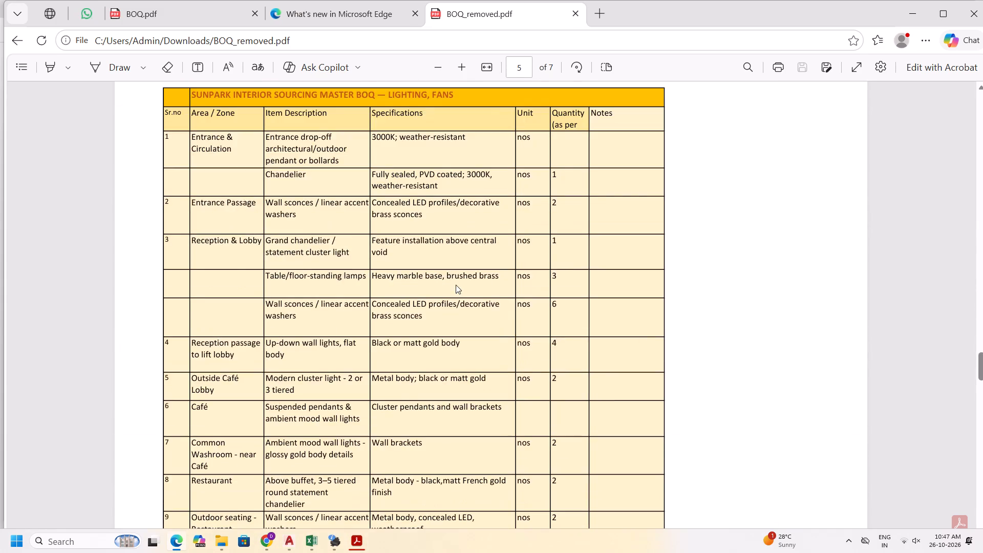
pyautogui.scroll(-20, 456, 285)
pyautogui.scroll(-18, 456, 285)
pyautogui.scroll(8, 459, 285)
pyautogui.scroll(-20, 459, 284)
pyautogui.scroll(-8, 459, 284)
# Recheck BOQ_removed.pdf back to the Furniture pages and again down to the end of the Upholstery table.
pyautogui.scroll(13, 462, 284)
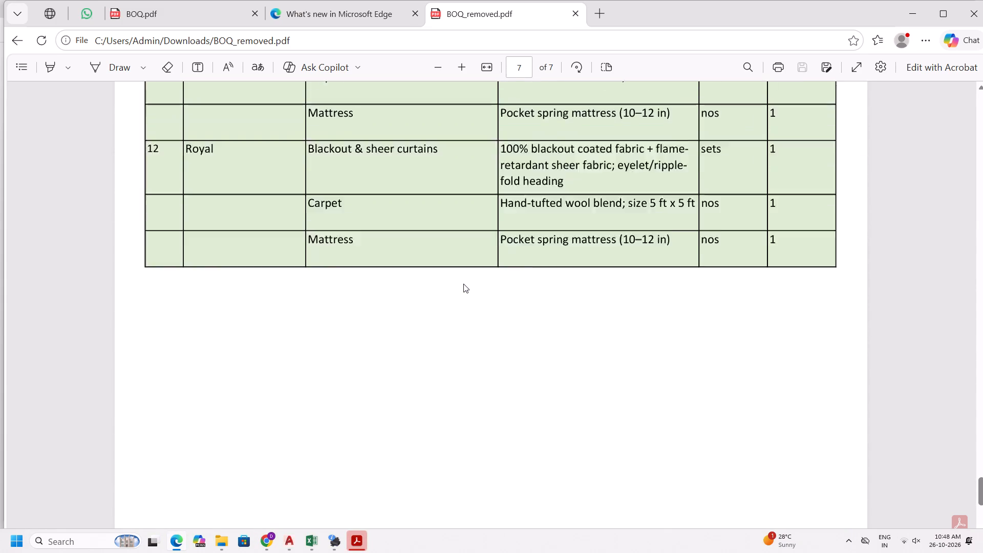
pyautogui.scroll(20, 463, 284)
pyautogui.scroll(12, 463, 284)
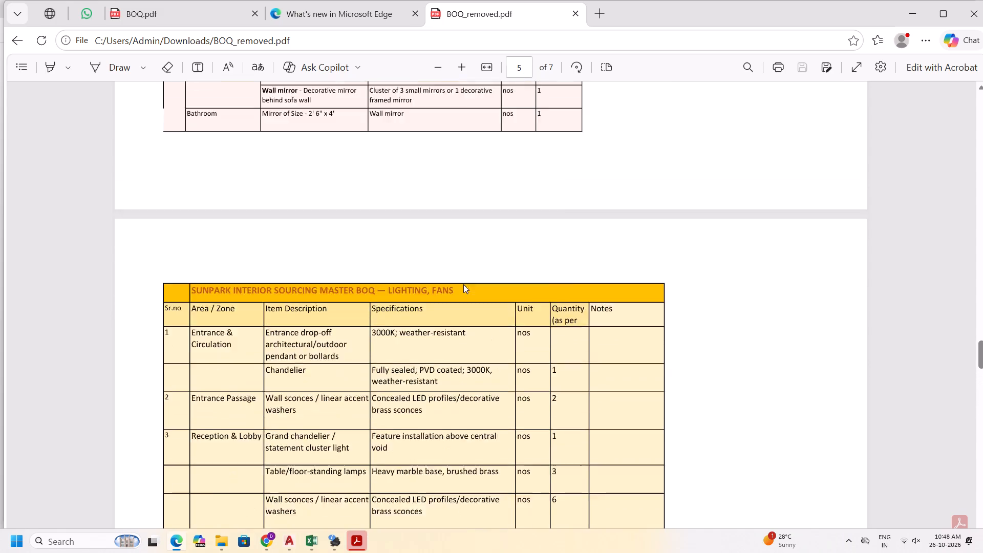
pyautogui.scroll(20, 463, 284)
pyautogui.scroll(6, 463, 284)
pyautogui.scroll(-7, 462, 284)
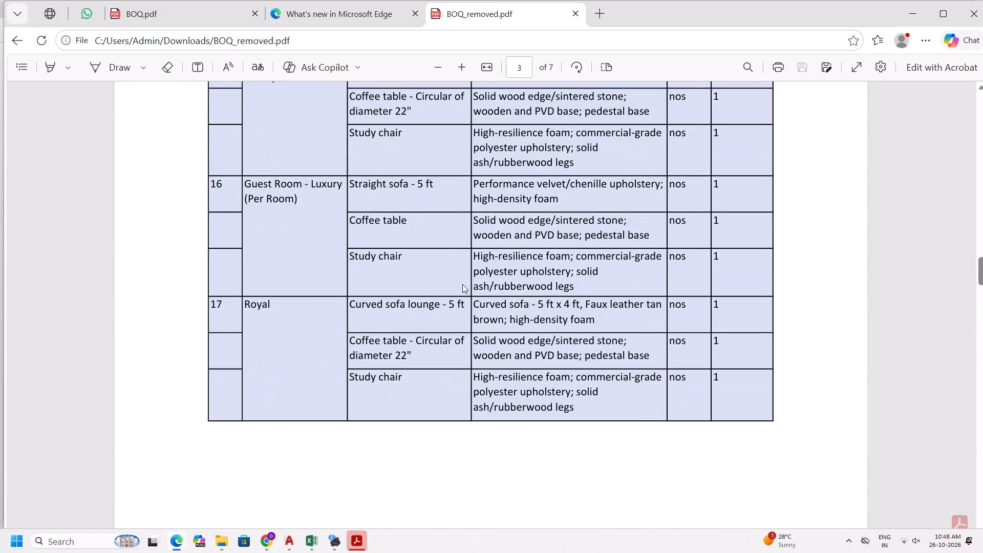
pyautogui.scroll(-20, 462, 284)
pyautogui.scroll(-20, 462, 284)
pyautogui.scroll(-11, 462, 284)
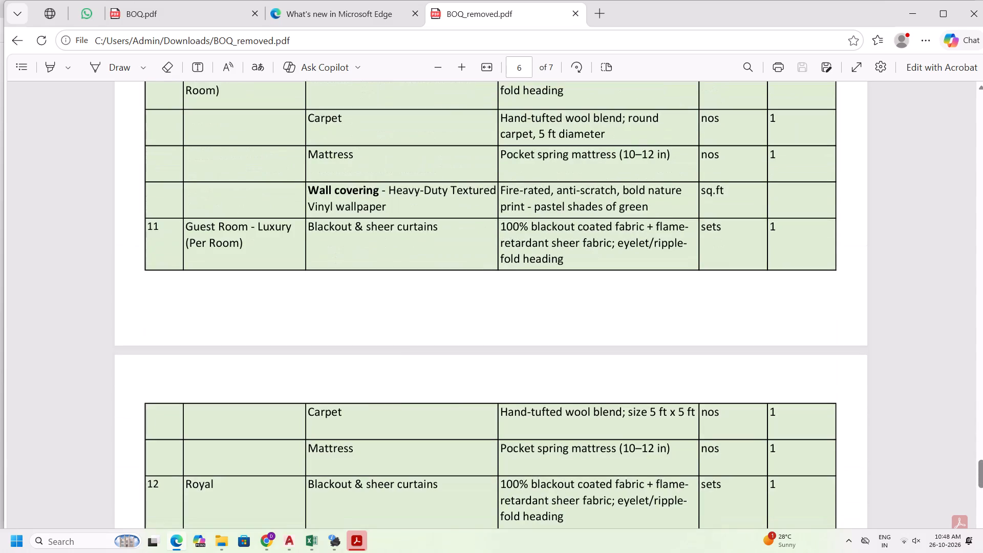
pyautogui.scroll(-8, 476, 285)
pyautogui.scroll(6, 476, 285)
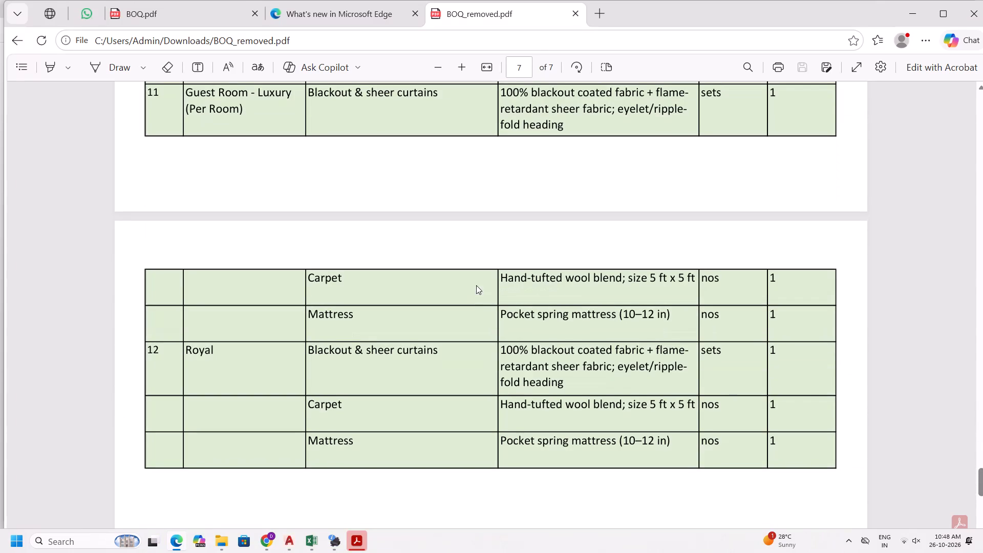
# Review BOQ_removed.pdf from the last Upholstery page back to the Category Split page, and close the viewer.
pyautogui.moveTo(978, 490); pyautogui.dragTo(982, 343)
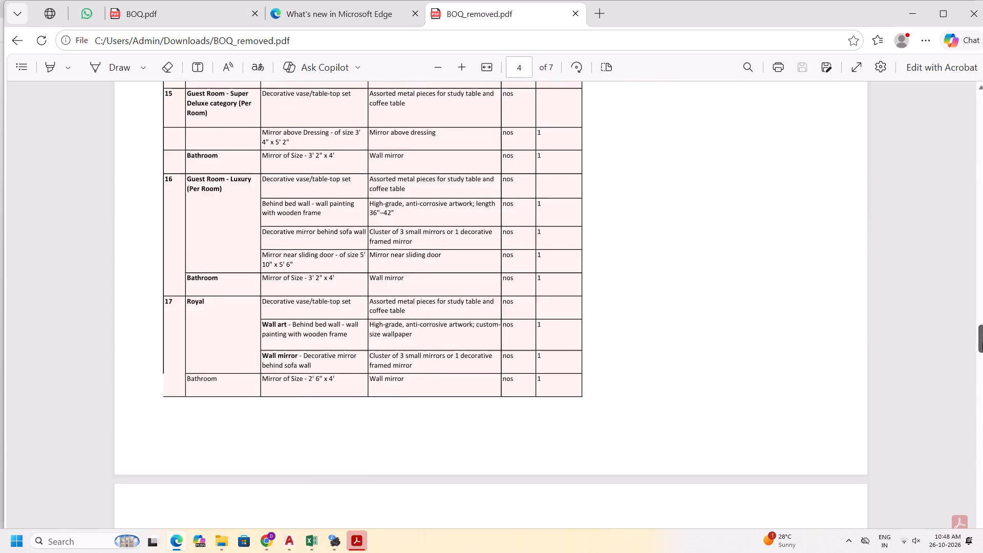
pyautogui.moveTo(982, 343); pyautogui.dragTo(982, 348)
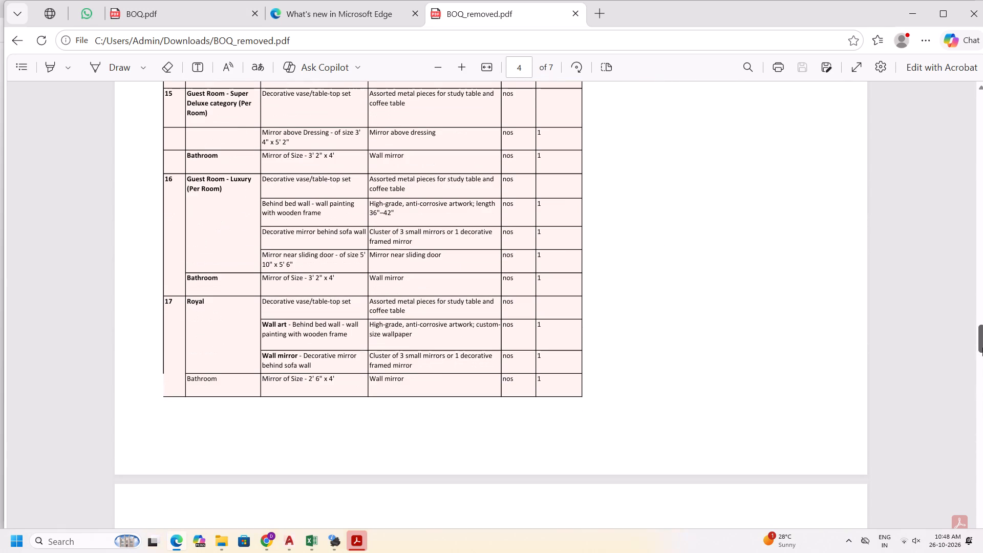
pyautogui.moveTo(982, 348); pyautogui.dragTo(982, 357)
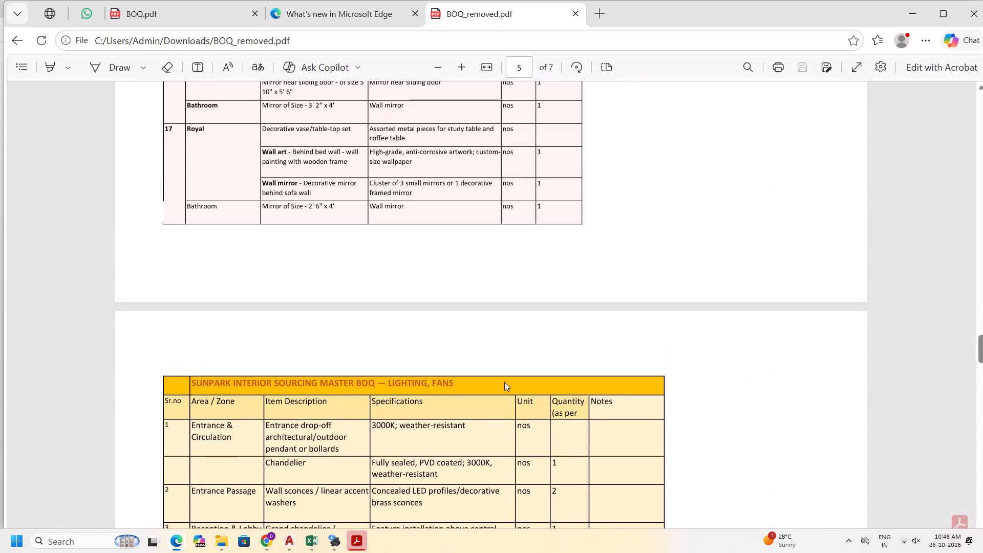
pyautogui.scroll(15, 504, 382)
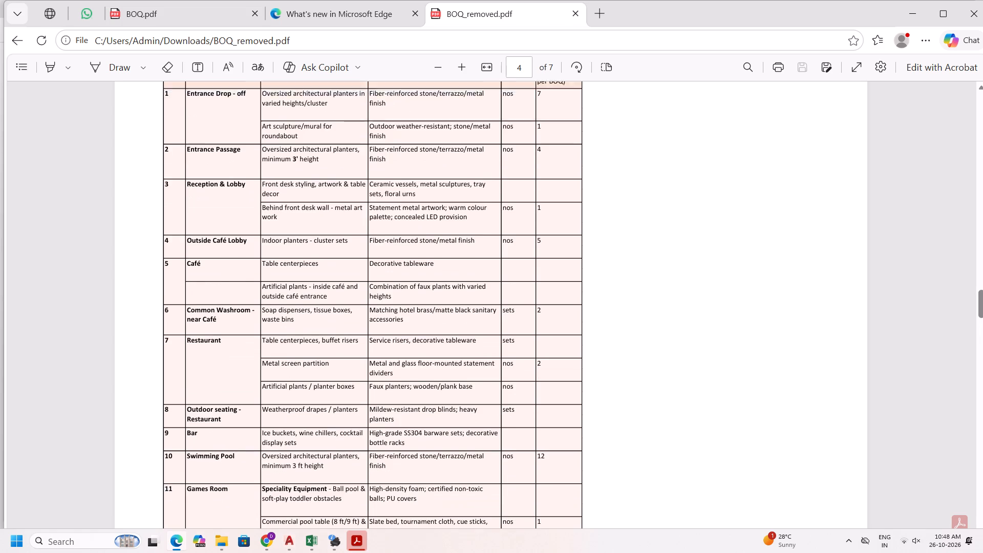
pyautogui.scroll(1, 504, 379)
pyautogui.scroll(20, 504, 379)
pyautogui.scroll(13, 504, 379)
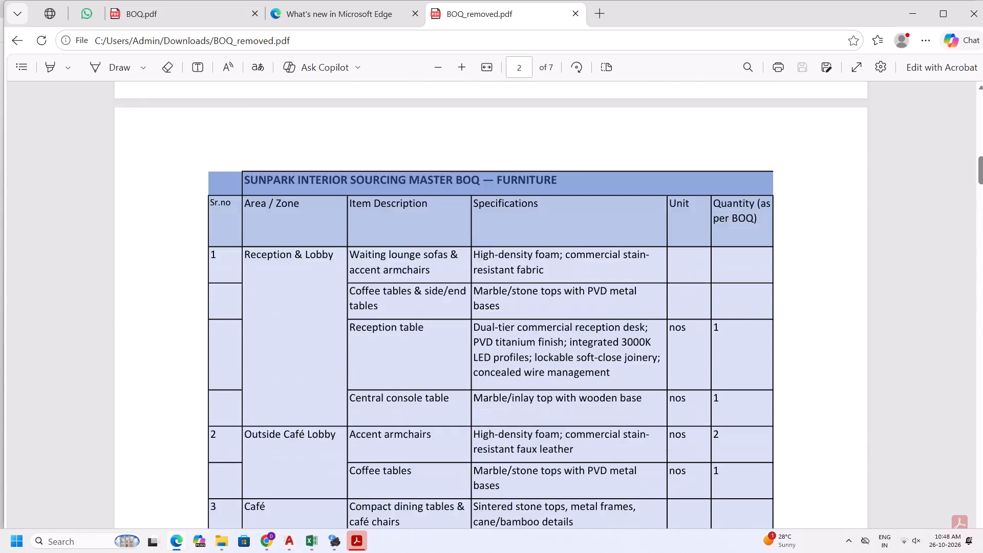
pyautogui.scroll(20, 507, 337)
pyautogui.scroll(4, 507, 337)
pyautogui.click(982, 0)
pyautogui.click(976, 8)
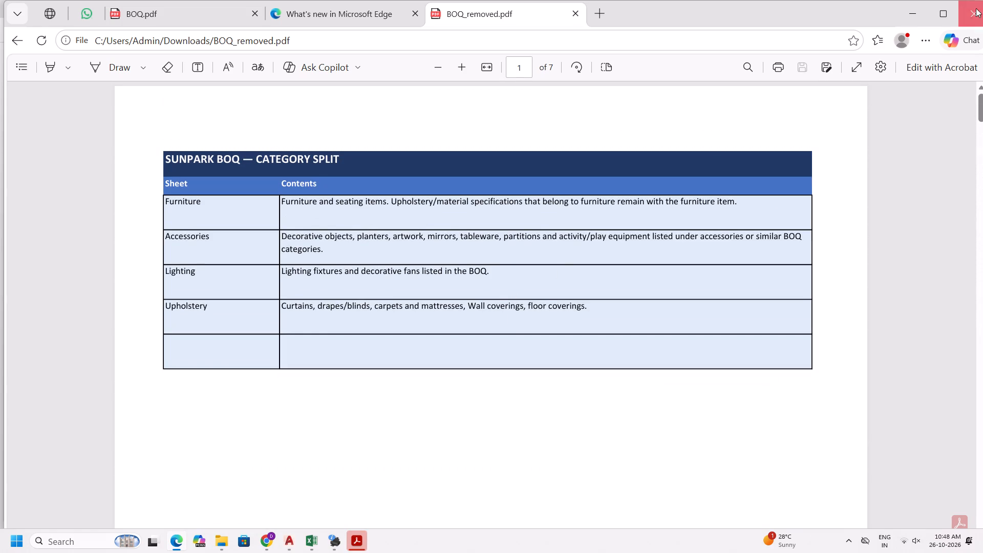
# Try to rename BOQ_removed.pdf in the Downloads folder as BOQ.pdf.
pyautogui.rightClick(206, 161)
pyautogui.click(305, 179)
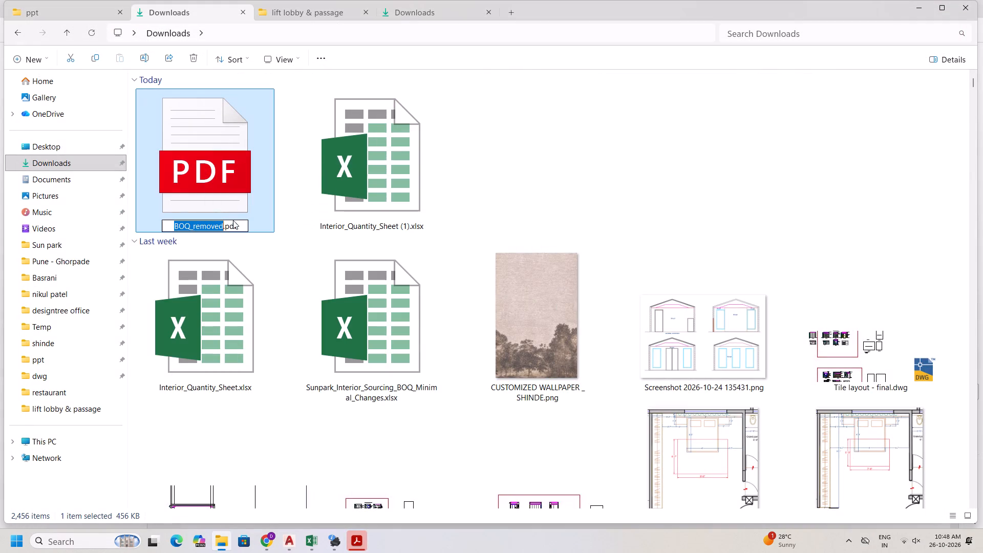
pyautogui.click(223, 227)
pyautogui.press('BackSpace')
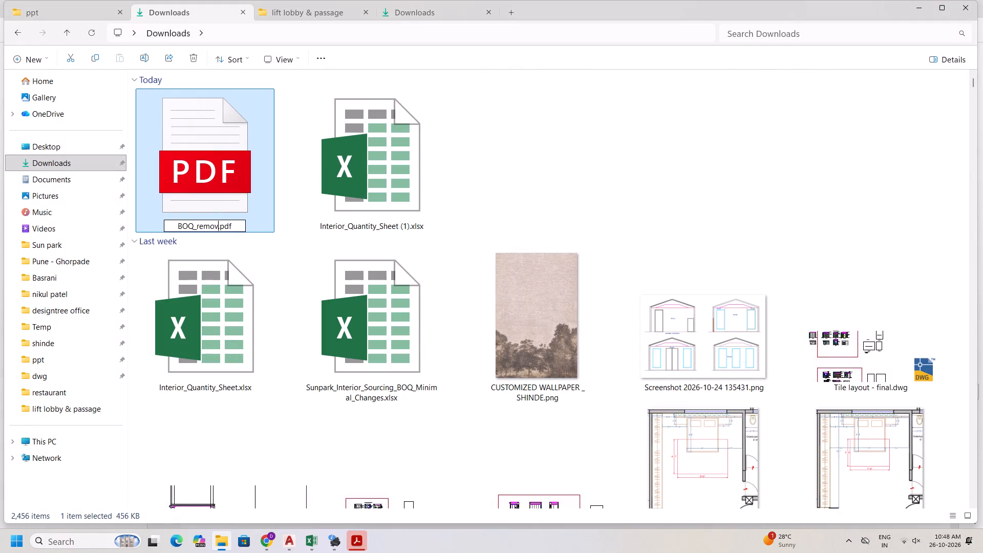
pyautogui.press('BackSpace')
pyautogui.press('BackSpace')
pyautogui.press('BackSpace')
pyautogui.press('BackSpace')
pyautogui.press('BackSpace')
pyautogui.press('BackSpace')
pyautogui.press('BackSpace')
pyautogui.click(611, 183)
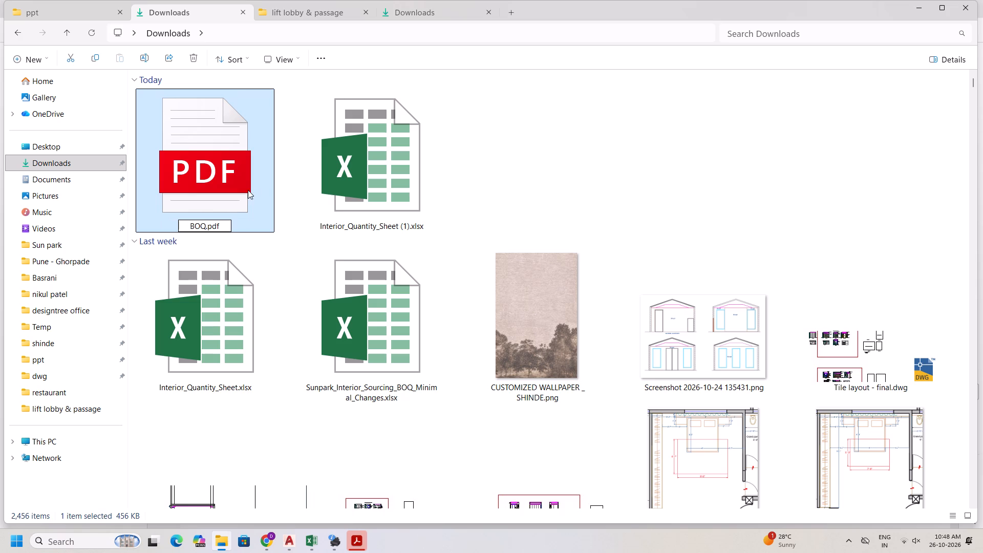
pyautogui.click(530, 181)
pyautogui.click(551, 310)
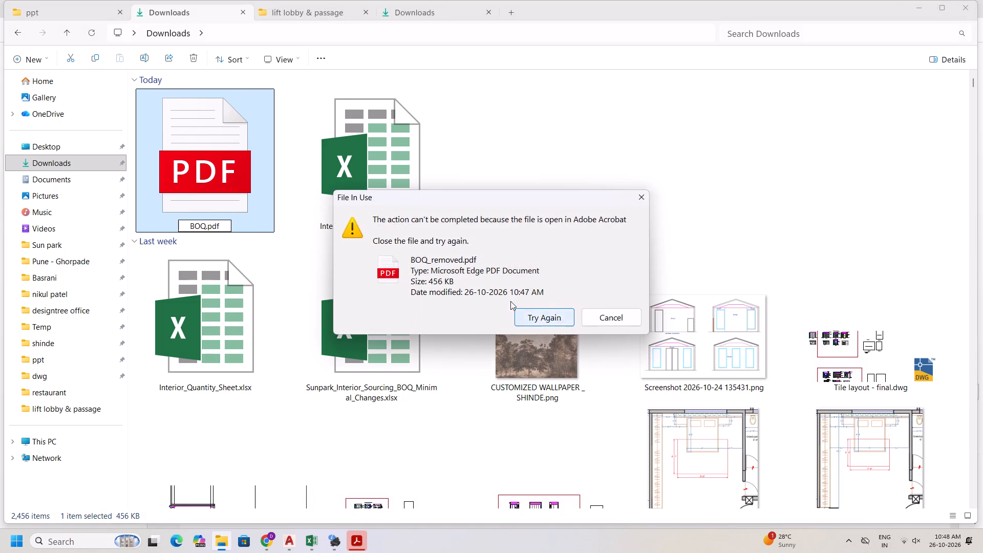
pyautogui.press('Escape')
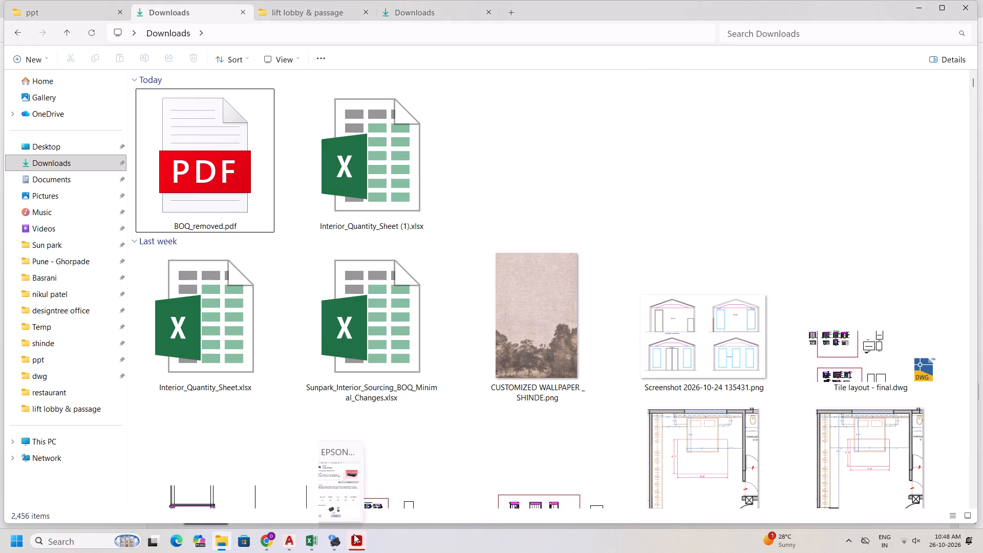
# Close Adobe Acrobat and rename BOQ_removed.pdf in the Downloads folder as BOQ.pdf.
pyautogui.click(403, 454)
pyautogui.rightClick(265, 185)
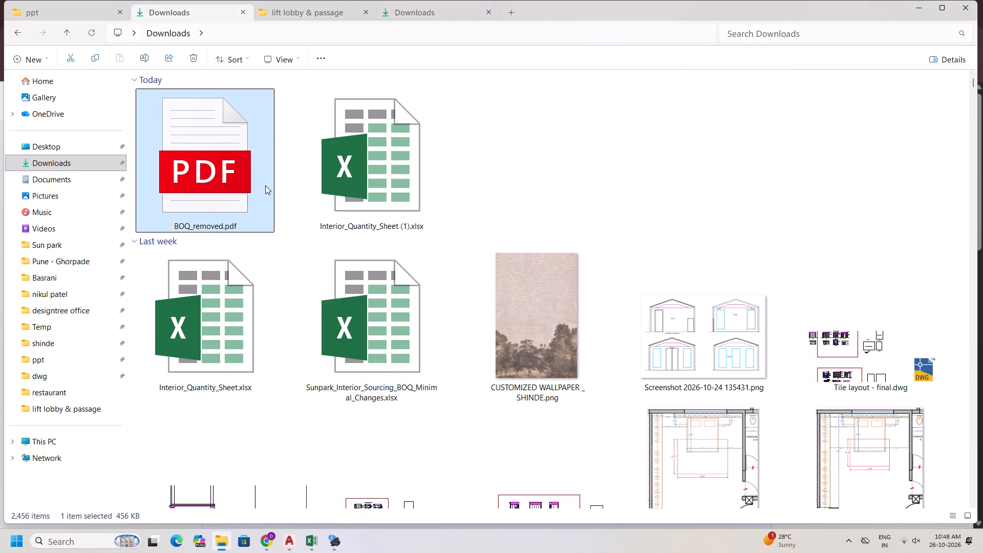
pyautogui.click(366, 206)
pyautogui.click(223, 226)
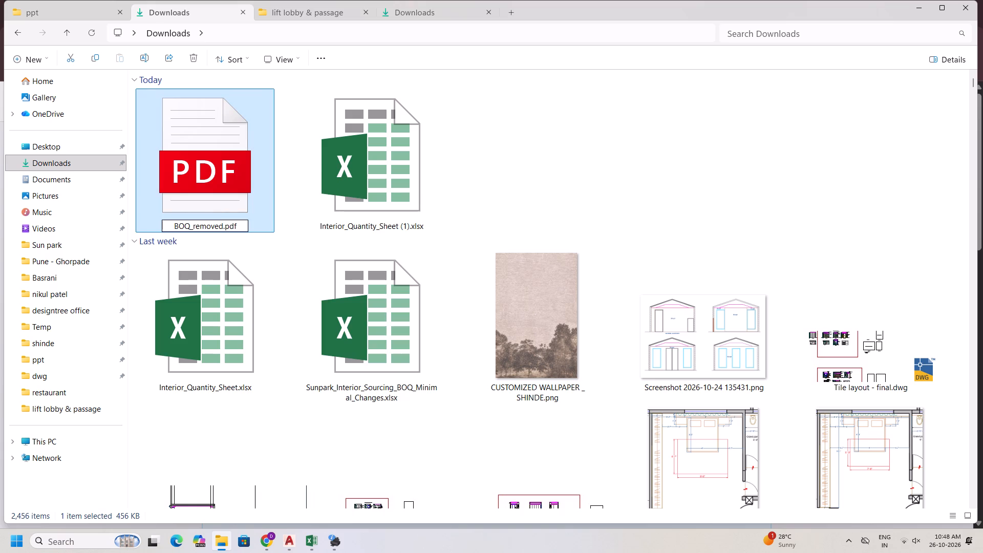
pyautogui.press('BackSpace')
pyautogui.press('BackSpace')
pyautogui.press('BackSpace')
pyautogui.press('BackSpace')
pyautogui.press('BackSpace')
pyautogui.press('BackSpace')
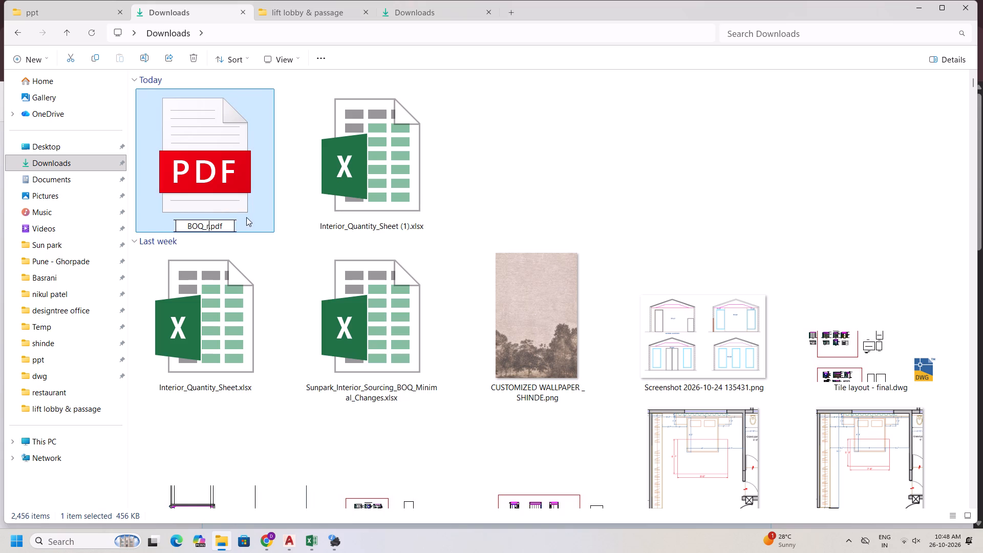
pyautogui.press('BackSpace')
pyautogui.press('BackSpace')
pyautogui.click(515, 154)
# Switch to EPSON Status Monitor 3 and check the connection of the EPSON L18050 printer.
pyautogui.click(337, 543)
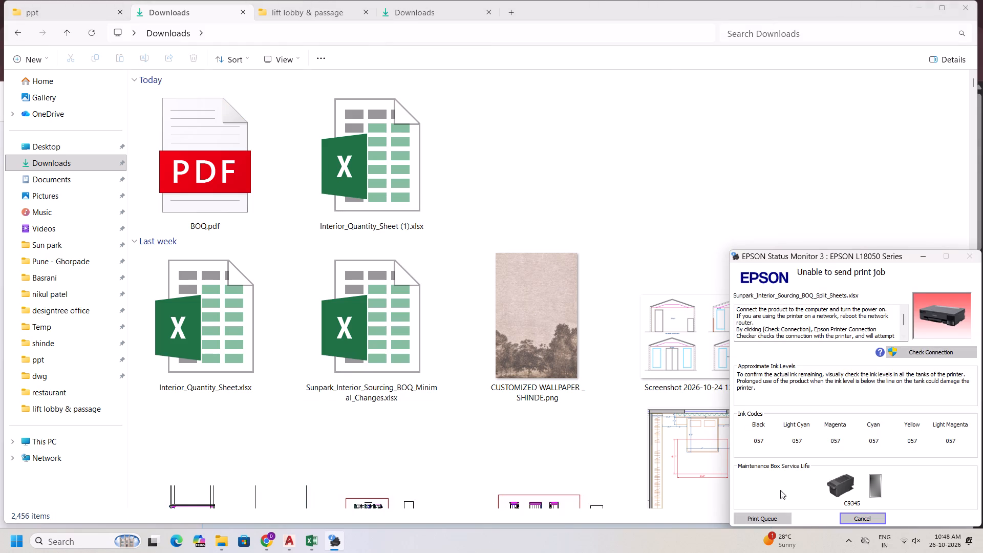
pyautogui.click(920, 355)
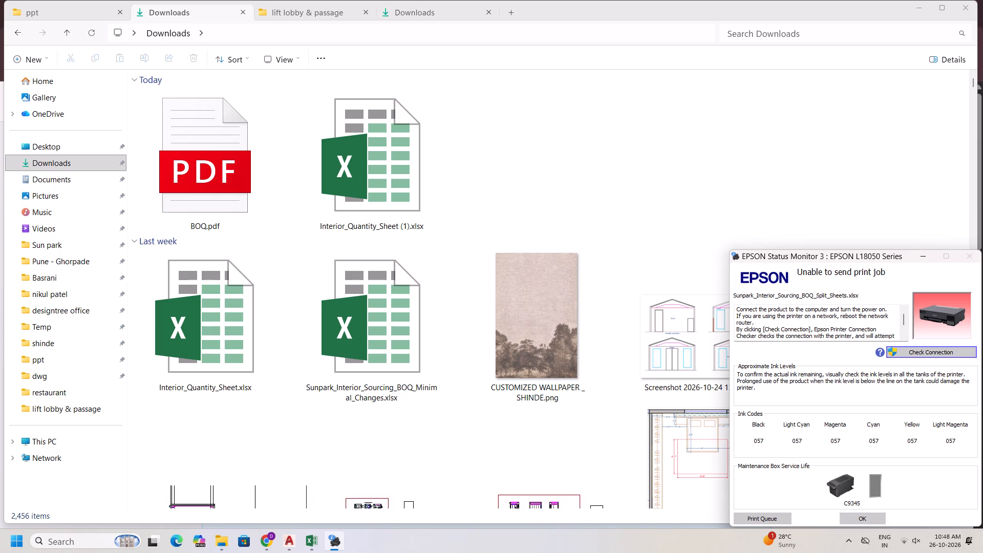
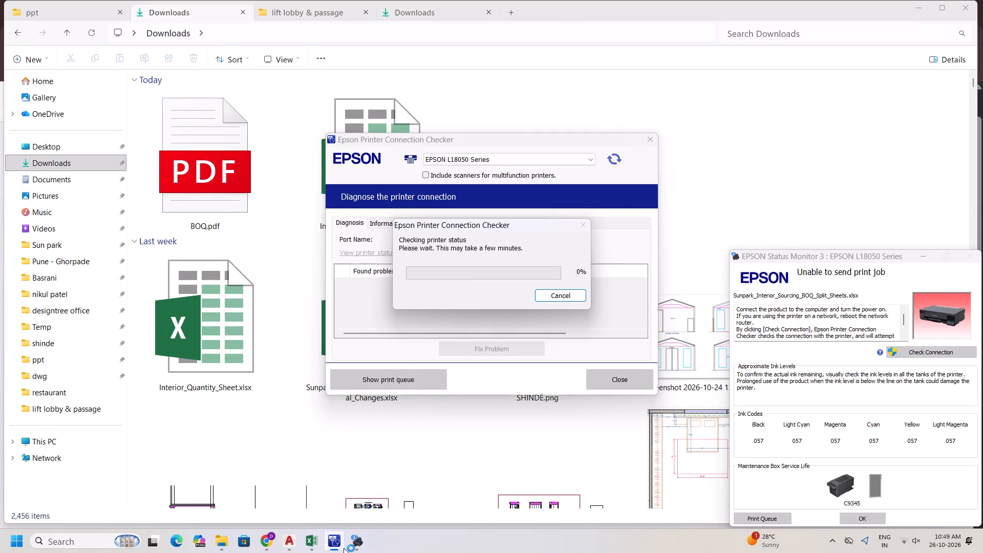
# Switch to the Sunpark_Interior_Sourcing_BOQ_Split_Sheets workbook in Excel and select the EPSON L18050 Series printer in its print settings.
pyautogui.click(318, 540)
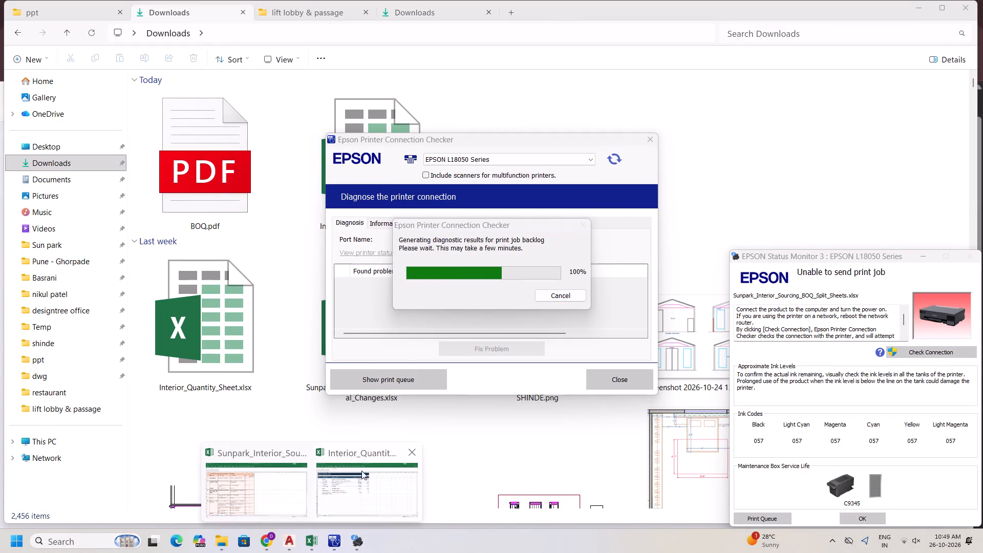
pyautogui.click(257, 486)
pyautogui.click(18, 33)
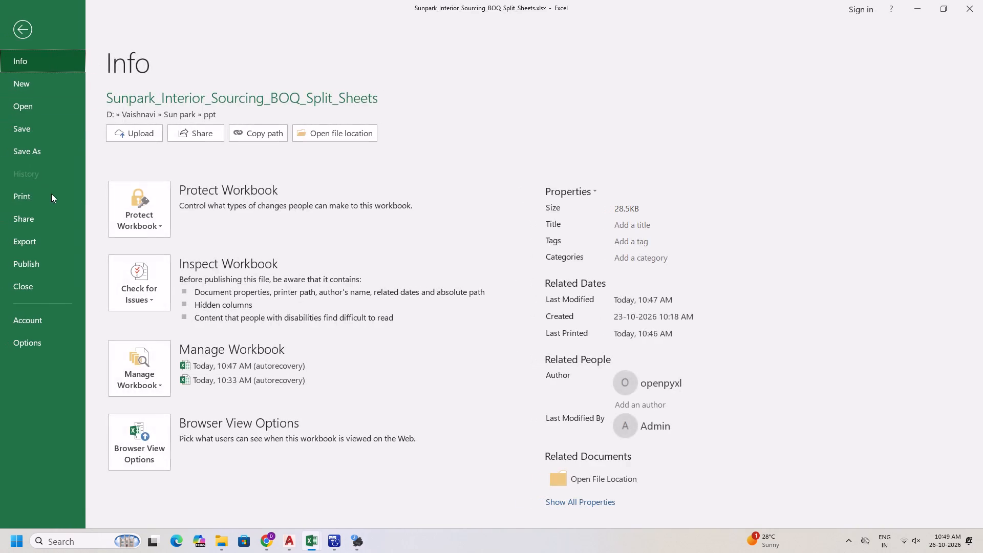
pyautogui.click(50, 194)
pyautogui.click(204, 193)
pyautogui.click(201, 214)
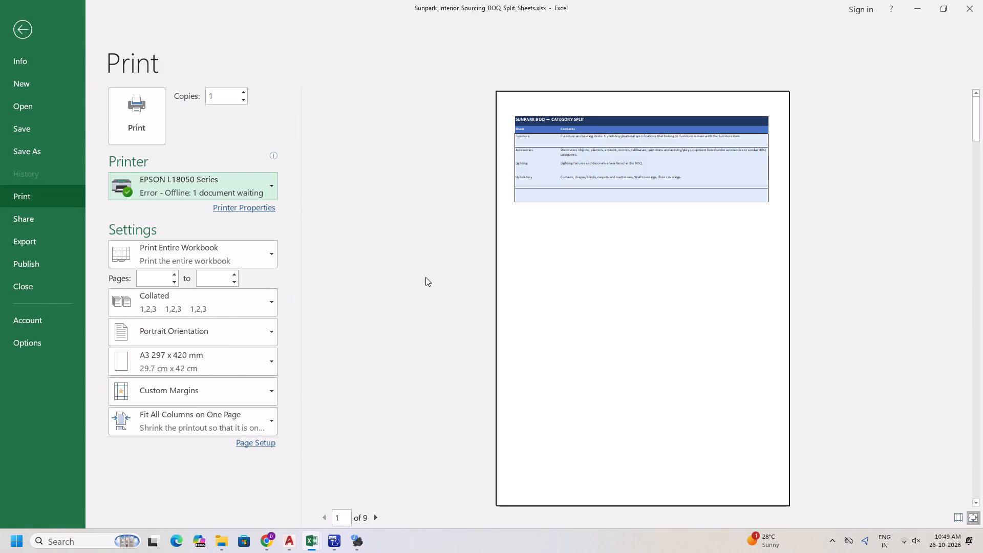
# Set the Accessories sheet's print scaling to No Scaling and check its pages in the print preview.
pyautogui.scroll(-2, 325, 361)
pyautogui.scroll(-3, 510, 356)
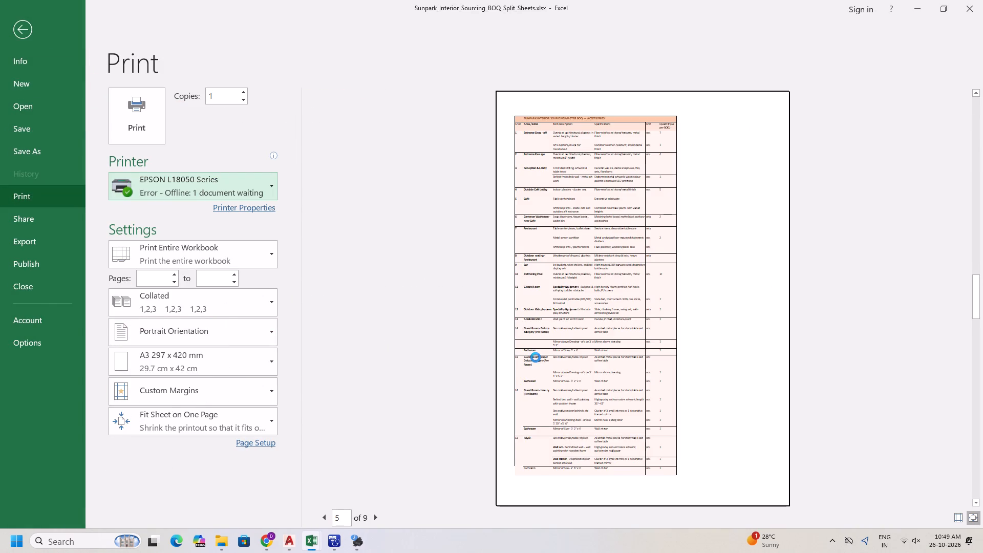
pyautogui.scroll(1, 536, 357)
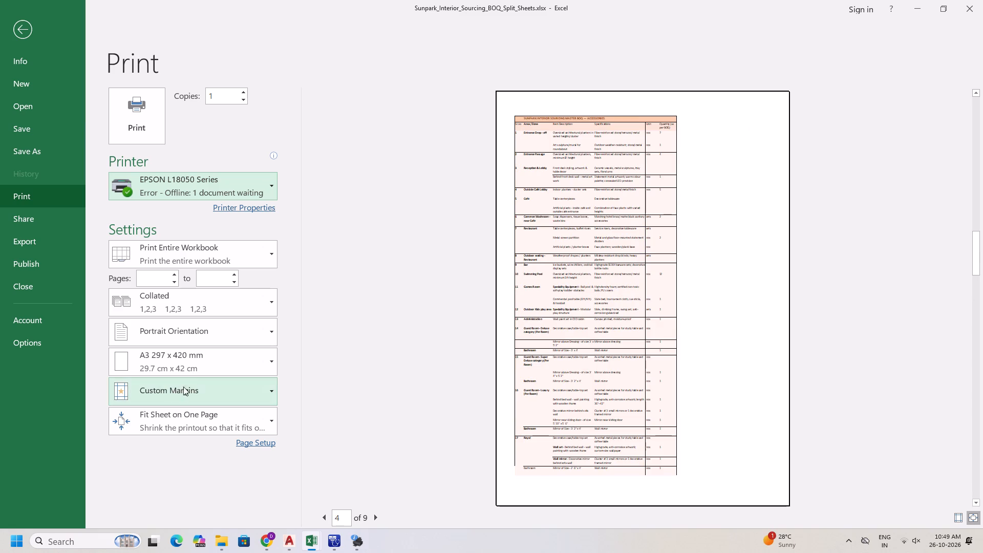
pyautogui.click(191, 415)
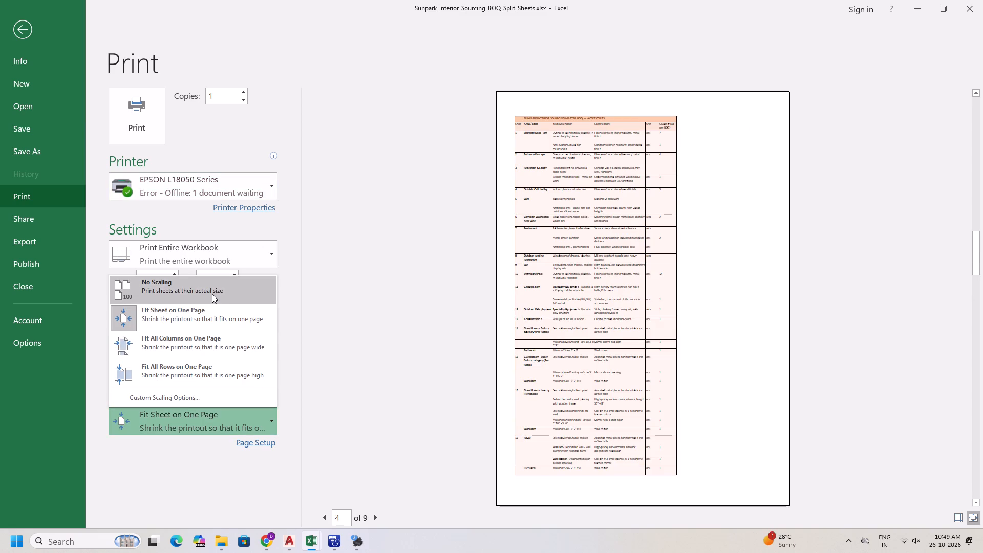
pyautogui.click(212, 293)
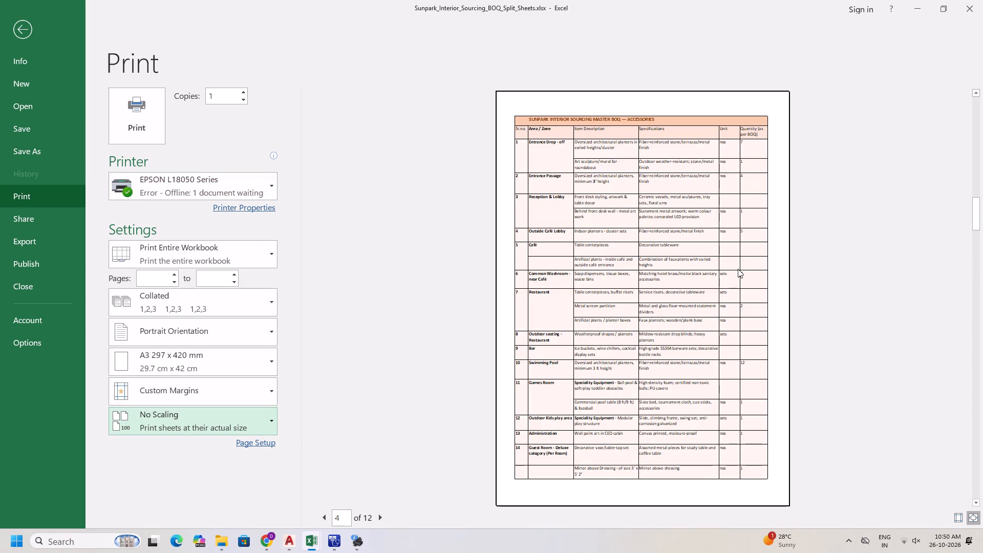
pyautogui.scroll(-1, 738, 269)
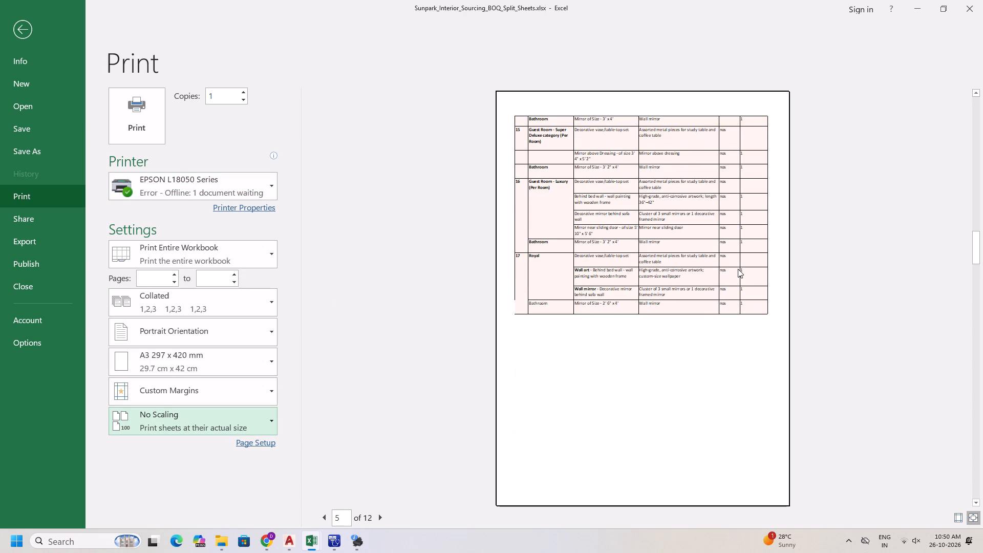
pyautogui.scroll(1, 702, 269)
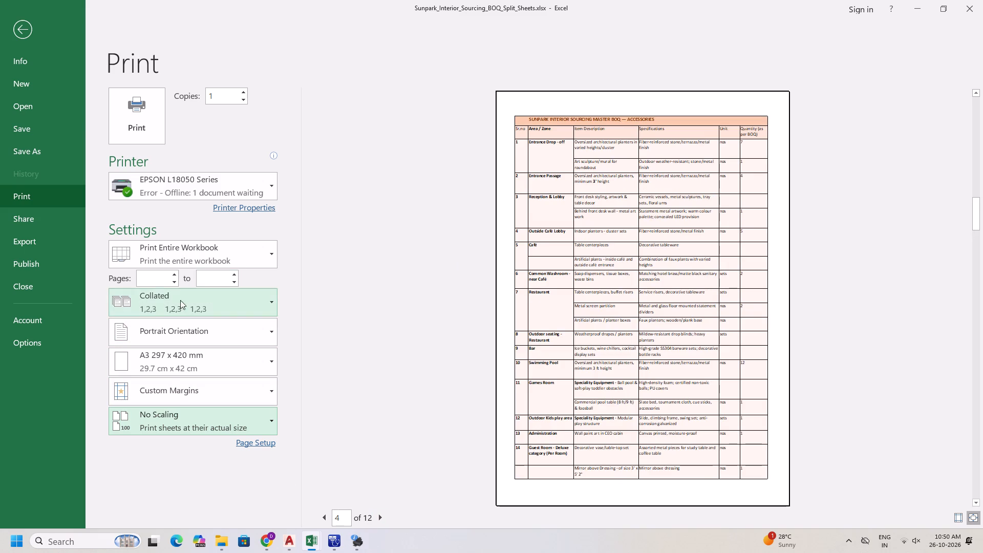
# Limit the print range to the Accessories pages, from 4 to 5.
pyautogui.click(159, 280)
pyautogui.press('4')
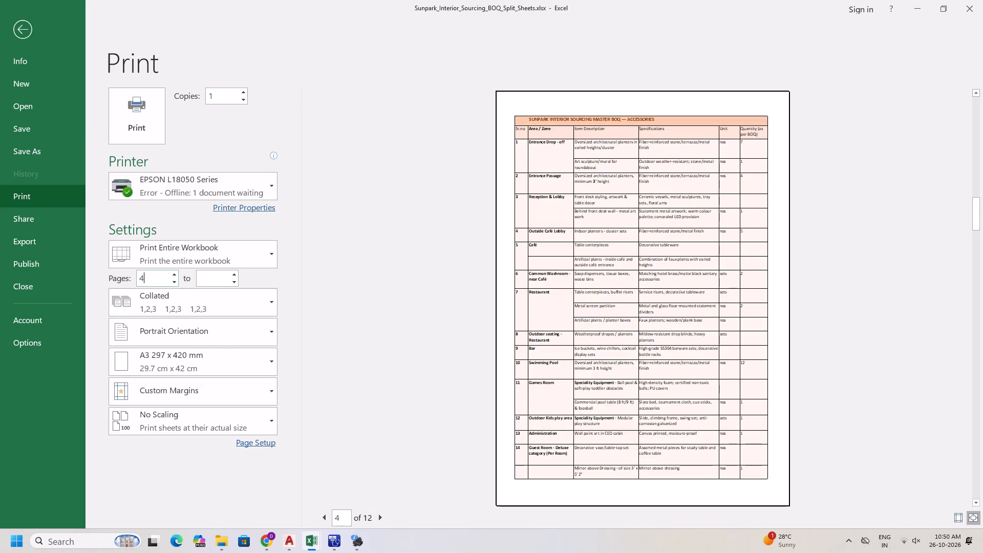
pyautogui.scroll(-2, 573, 422)
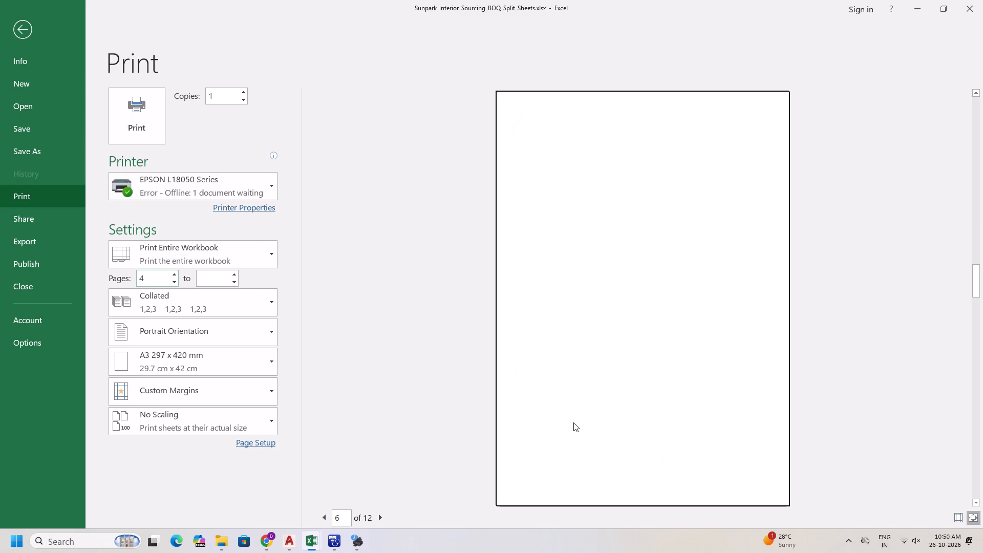
pyautogui.scroll(1, 573, 422)
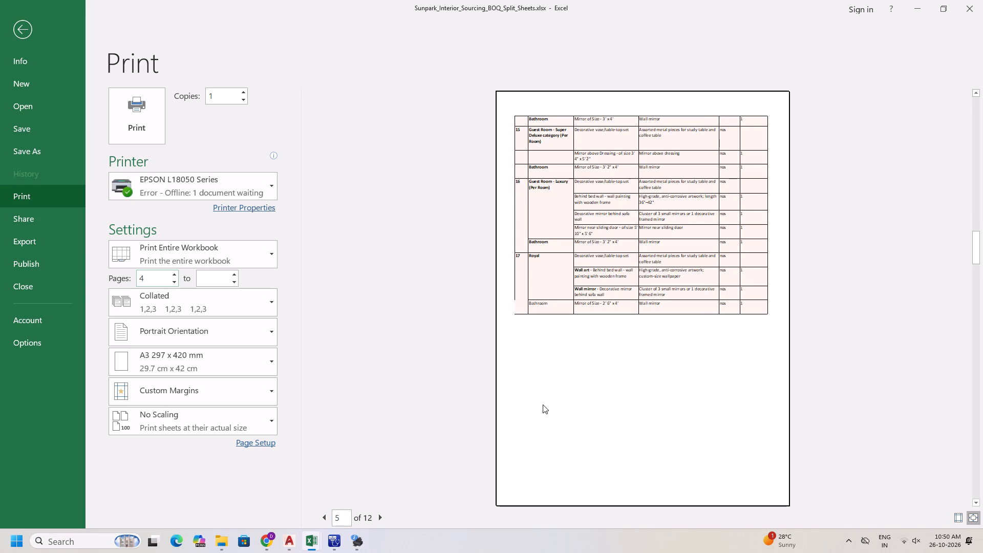
pyautogui.click(208, 280)
pyautogui.press('5')
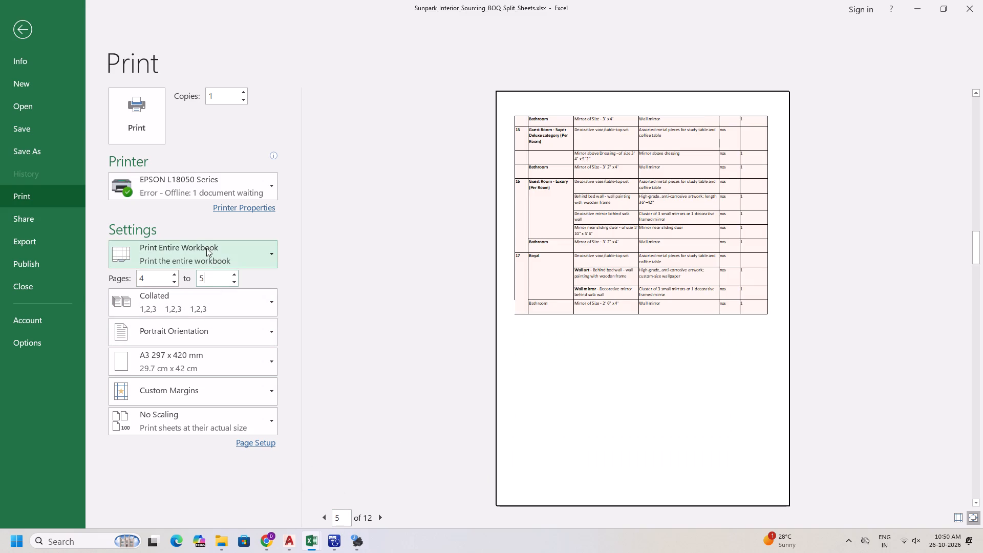
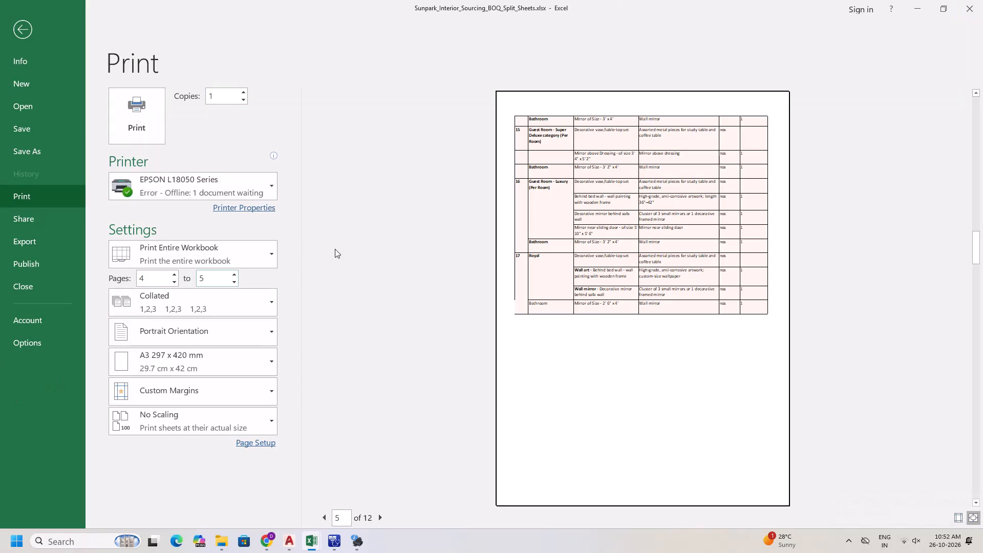
# Switch to EPSON Status Monitor 3, open the EPSON L18050 Series print queue and cancel all documents waiting in it.
pyautogui.click(236, 190)
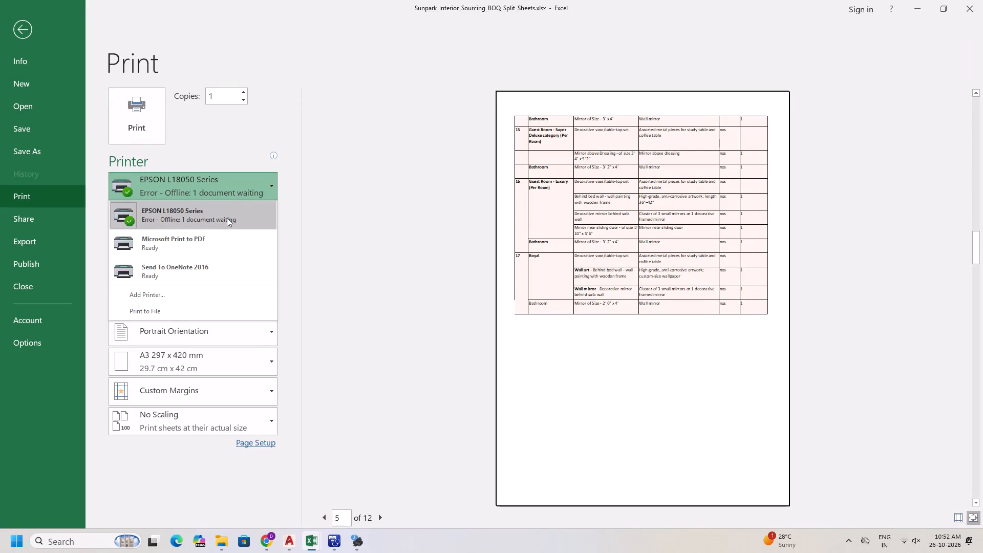
pyautogui.click(364, 269)
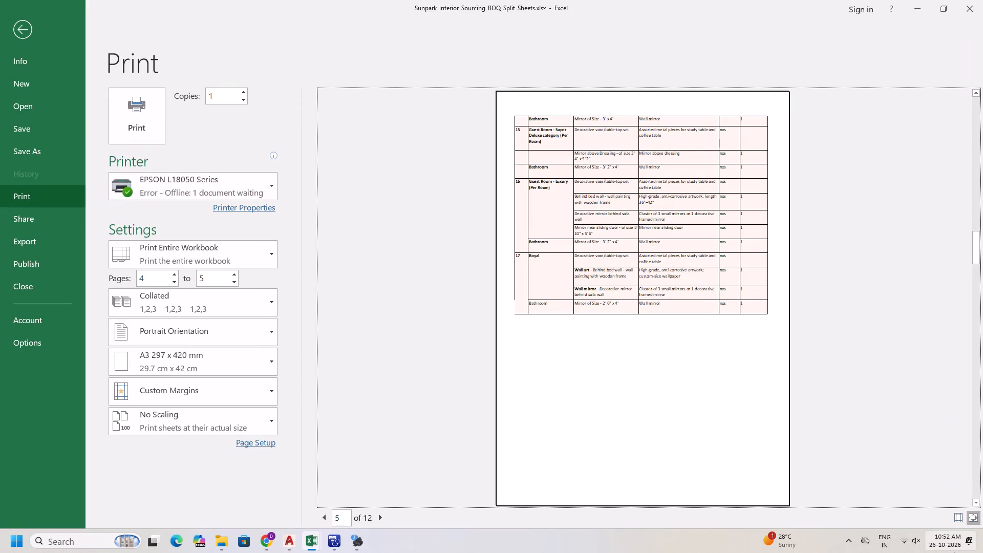
pyautogui.click(847, 539)
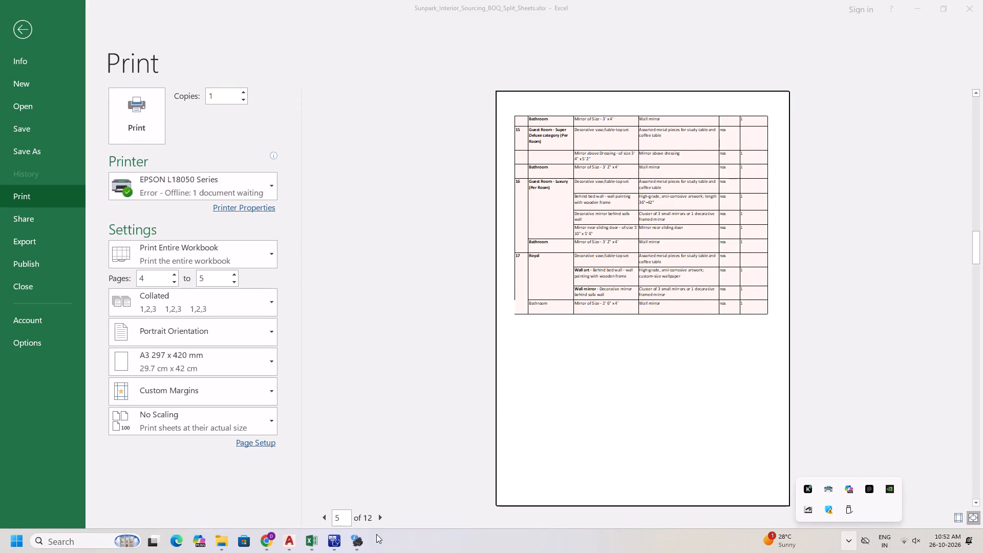
pyautogui.click(364, 539)
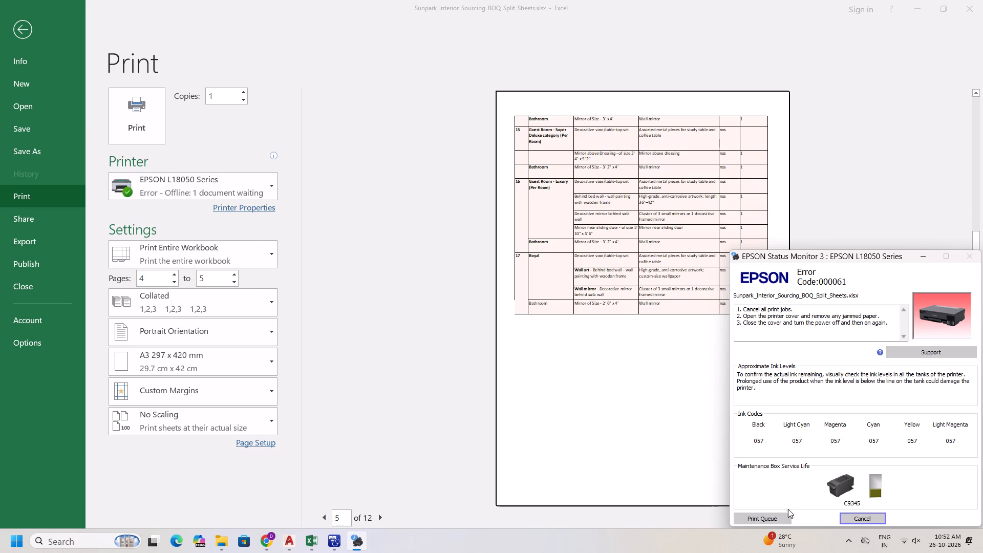
pyautogui.click(774, 519)
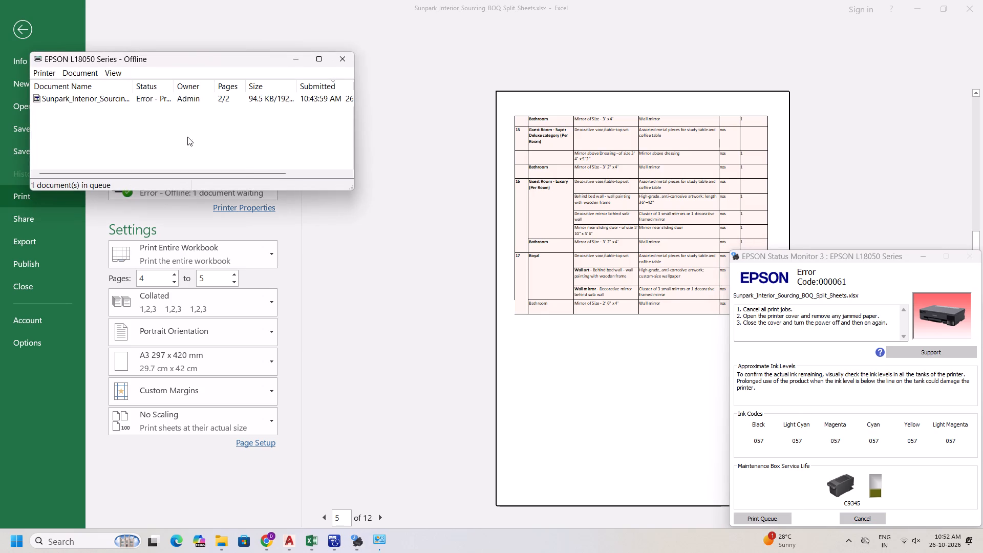
pyautogui.rightClick(200, 96)
pyautogui.click(248, 174)
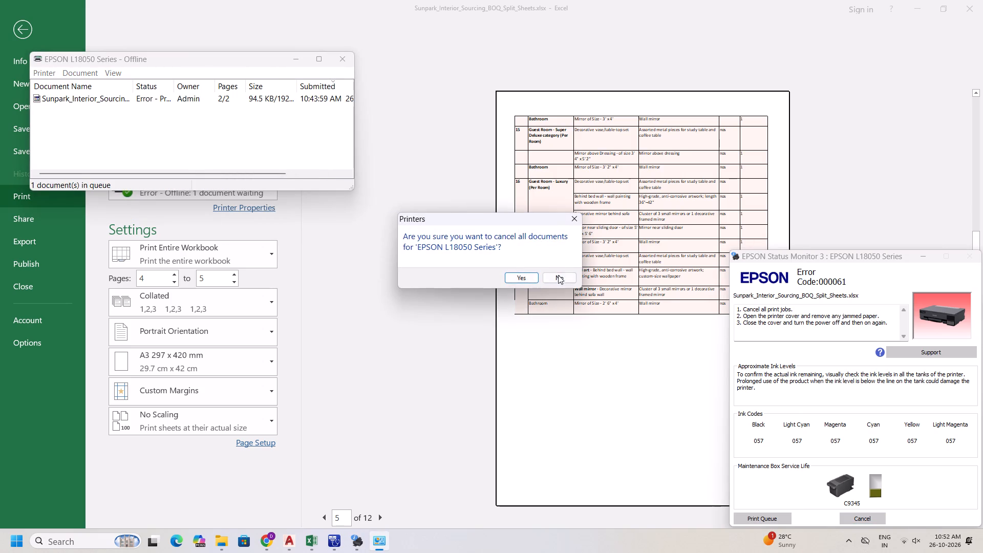
pyautogui.click(527, 281)
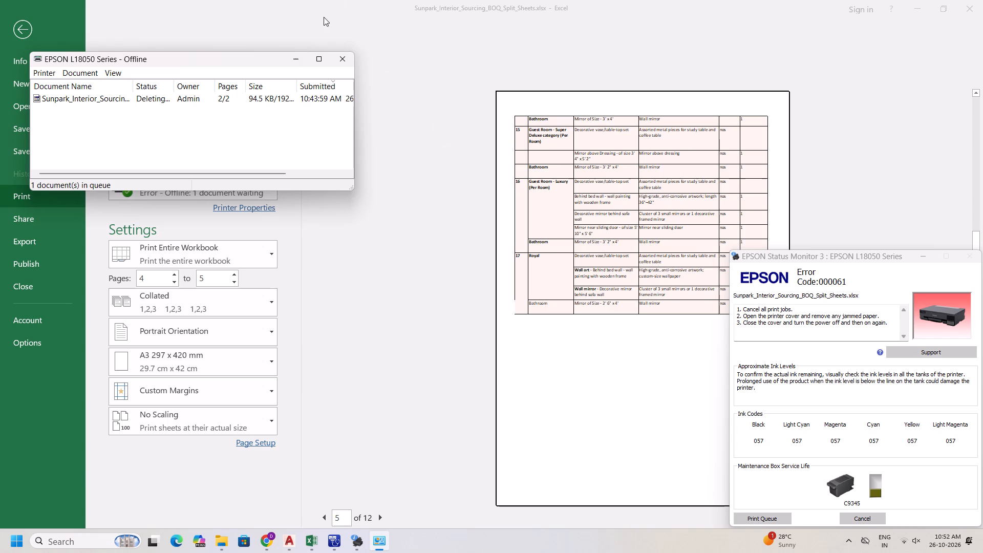
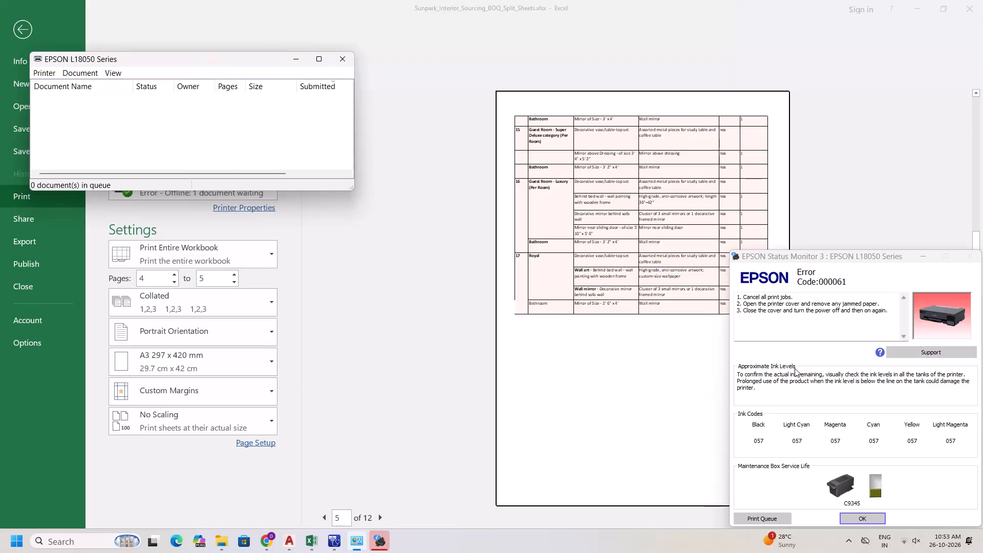
# Close the EPSON status and queue windows and print pages 4 to 5 of the BOQ workbook on the EPSON L18050 Series.
pyautogui.press('Escape')
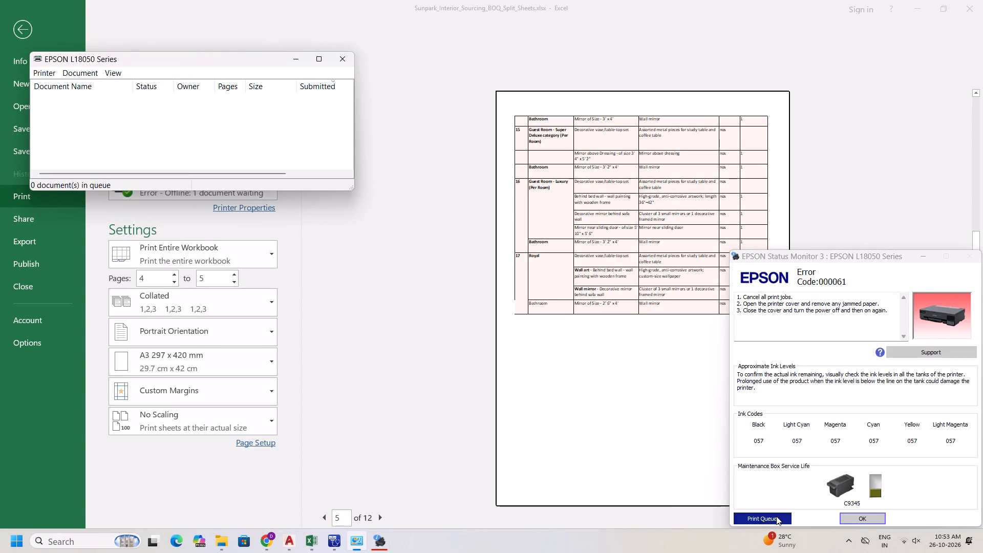
pyautogui.click(863, 518)
pyautogui.click(349, 65)
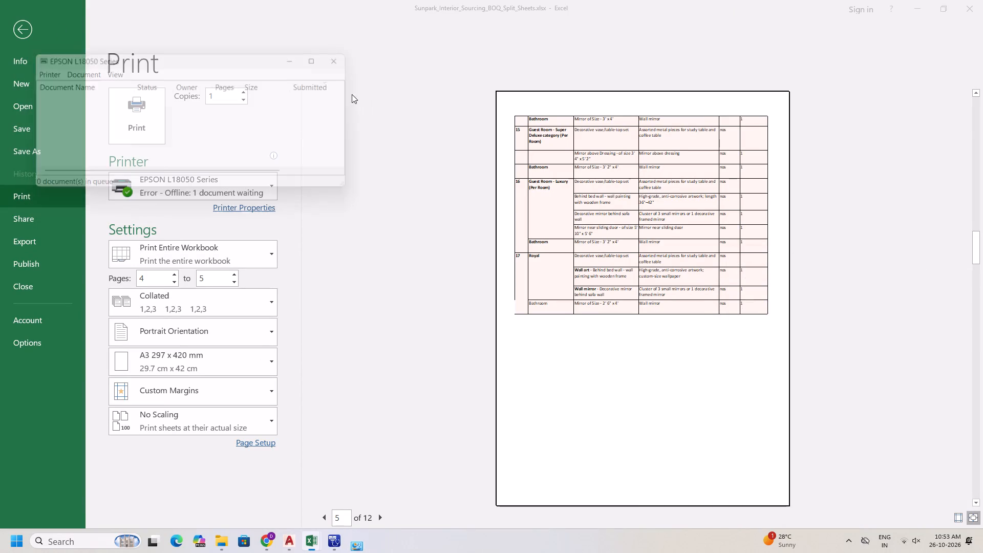
pyautogui.click(146, 118)
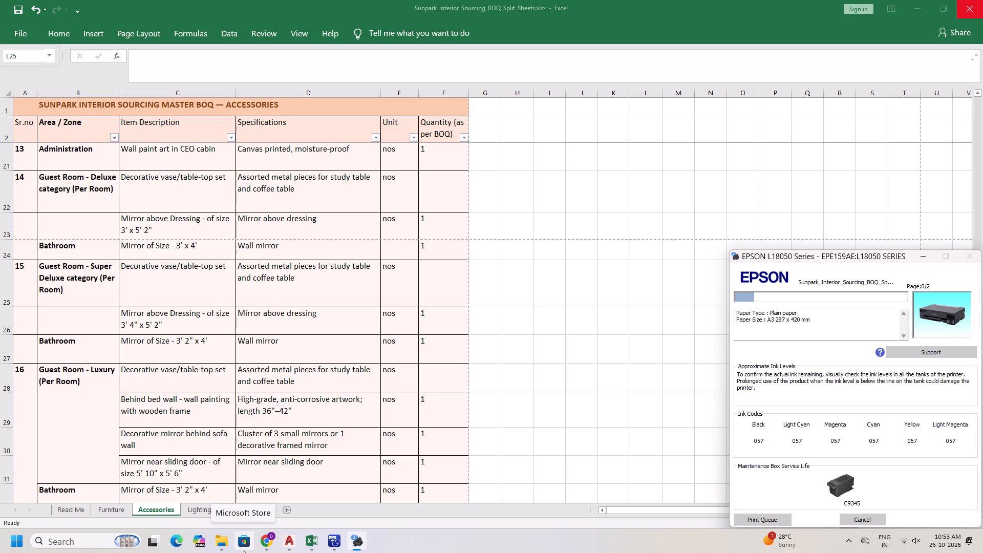
# Switch to the Interior_Quantity_Sheet (1) workbook and clear row 12, the Deluxe Bathroom mirror entry.
pyautogui.click(308, 547)
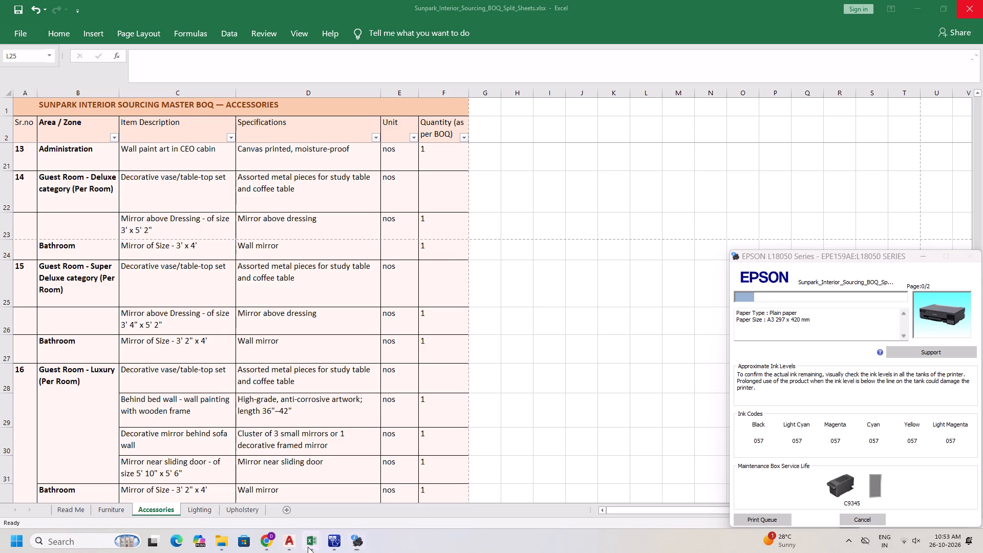
pyautogui.click(396, 502)
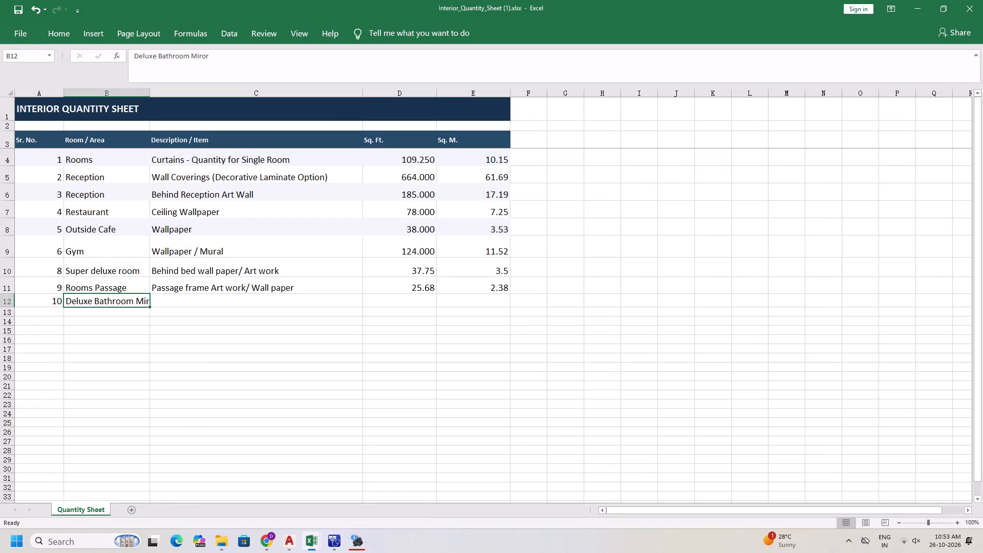
pyautogui.click(8, 302)
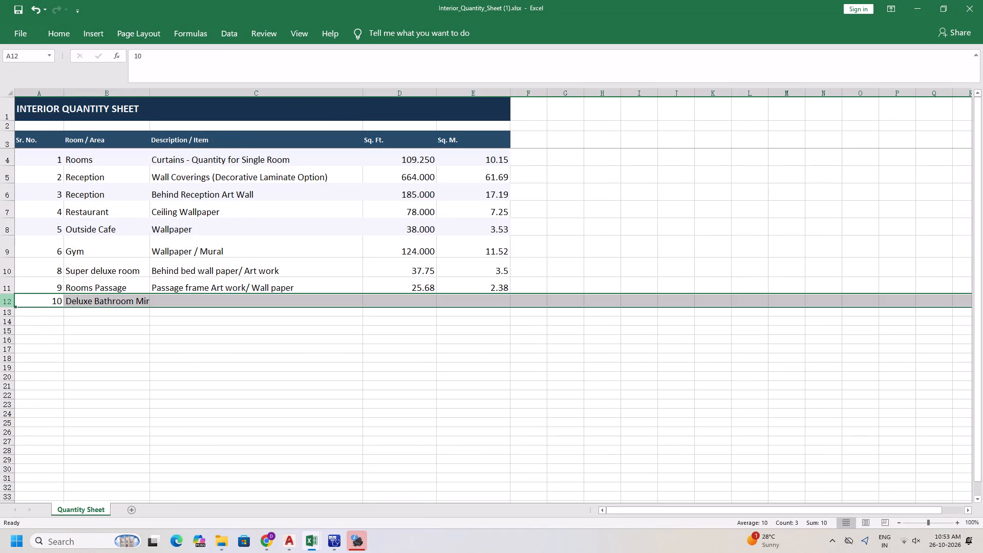
pyautogui.press('End')
pyautogui.press('Delete')
pyautogui.click(611, 280)
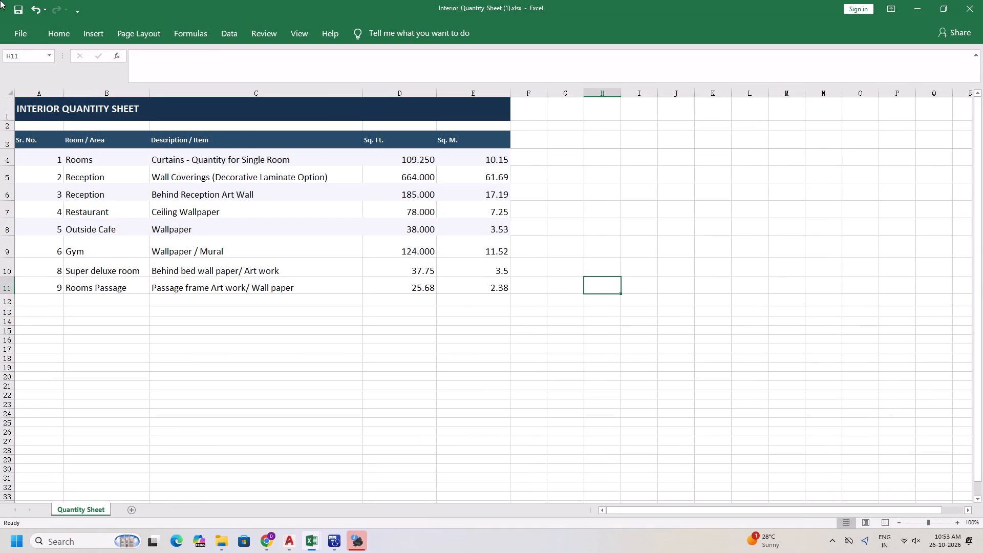
# Bring up the print preview and settings for the Interior Quantity Sheet and check the printer selection.
pyautogui.click(9, 38)
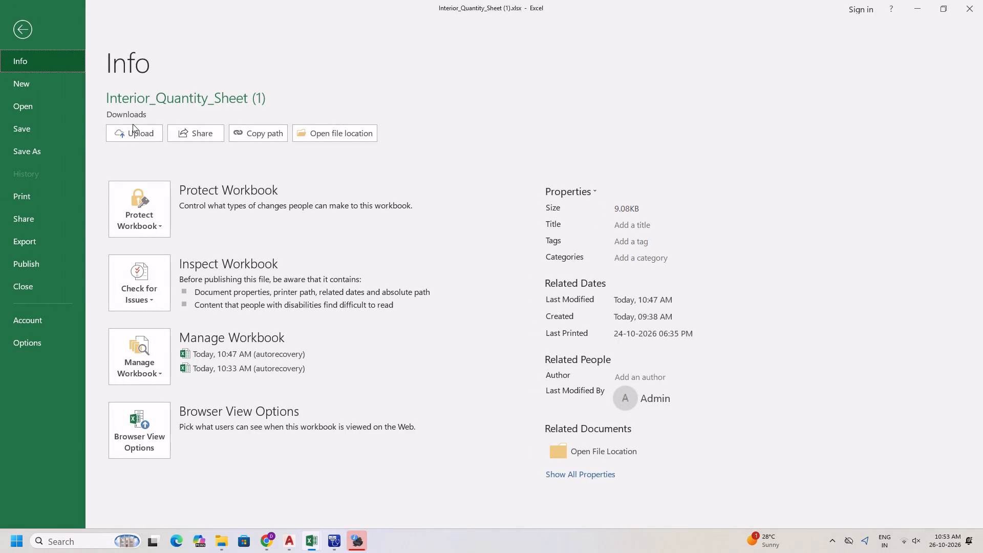
pyautogui.click(37, 199)
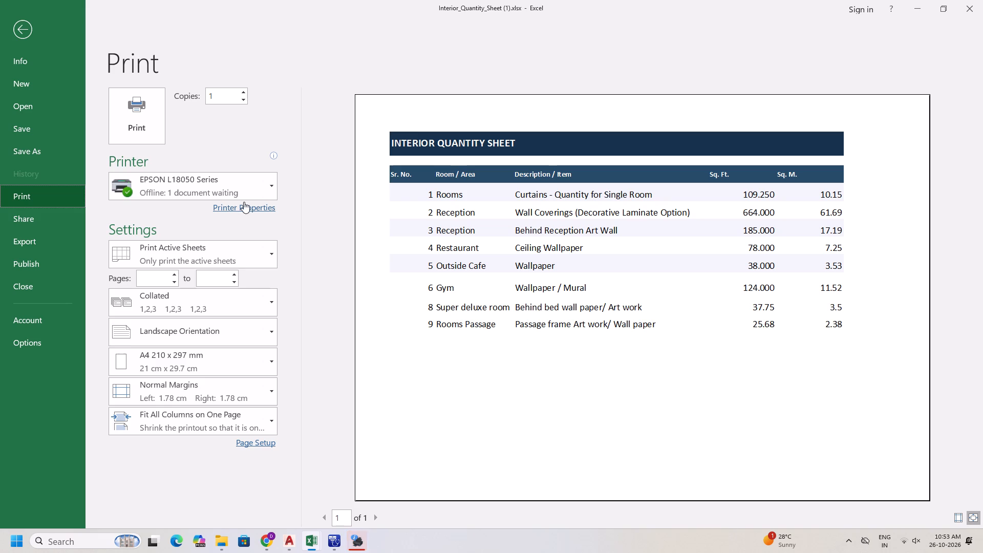
pyautogui.click(261, 190)
pyautogui.press('Escape')
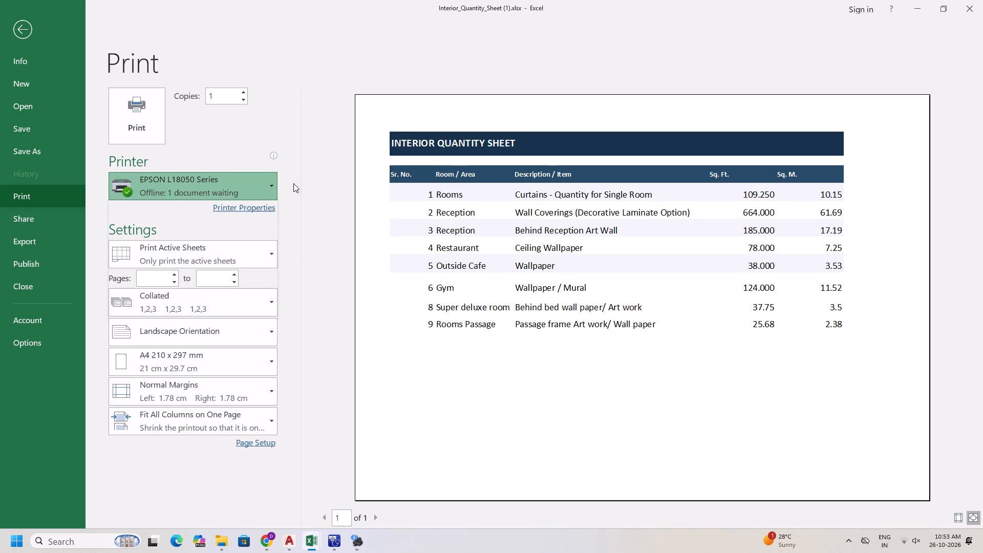
pyautogui.click(321, 177)
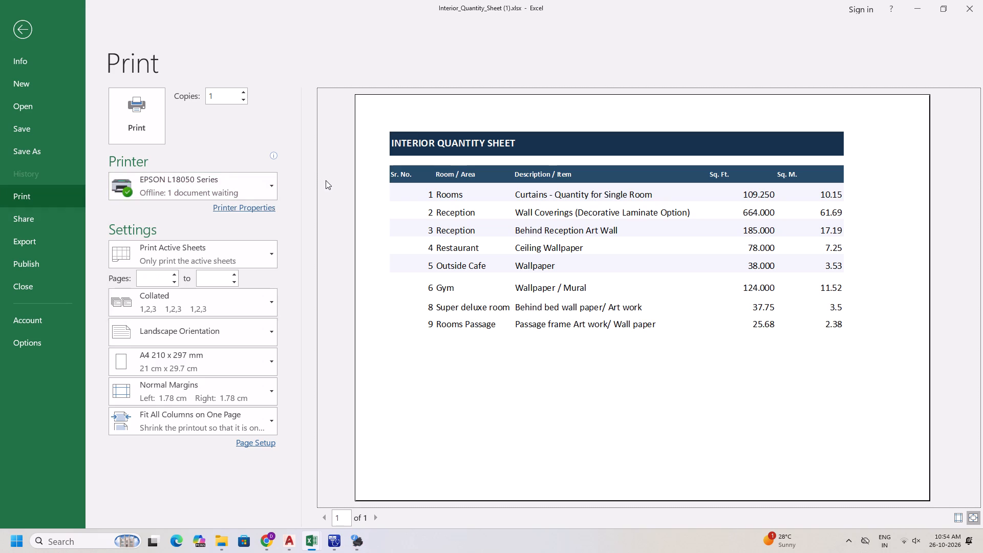
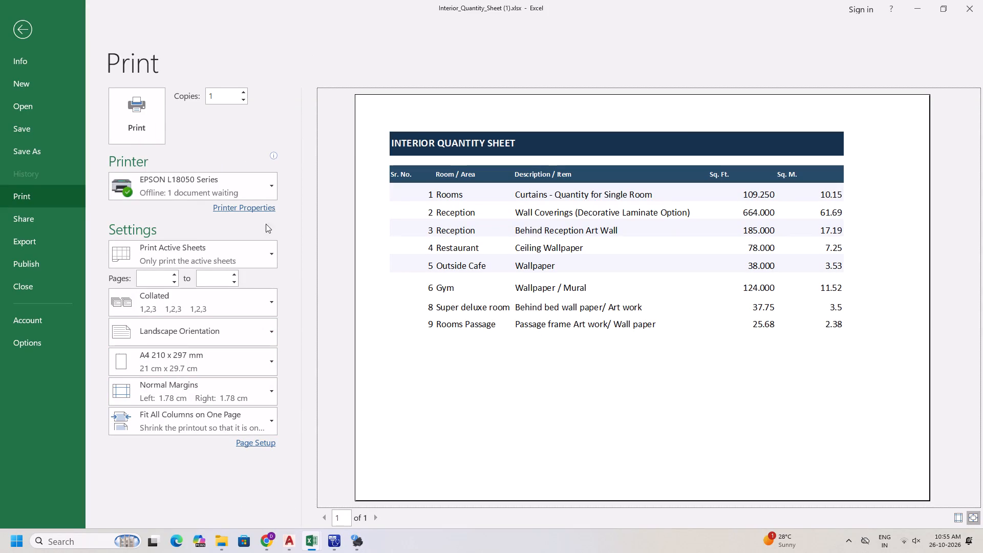
# Set the printer to Microsoft Print to PDF and print the active Interior Quantity Sheet.
pyautogui.click(241, 259)
pyautogui.press('Escape')
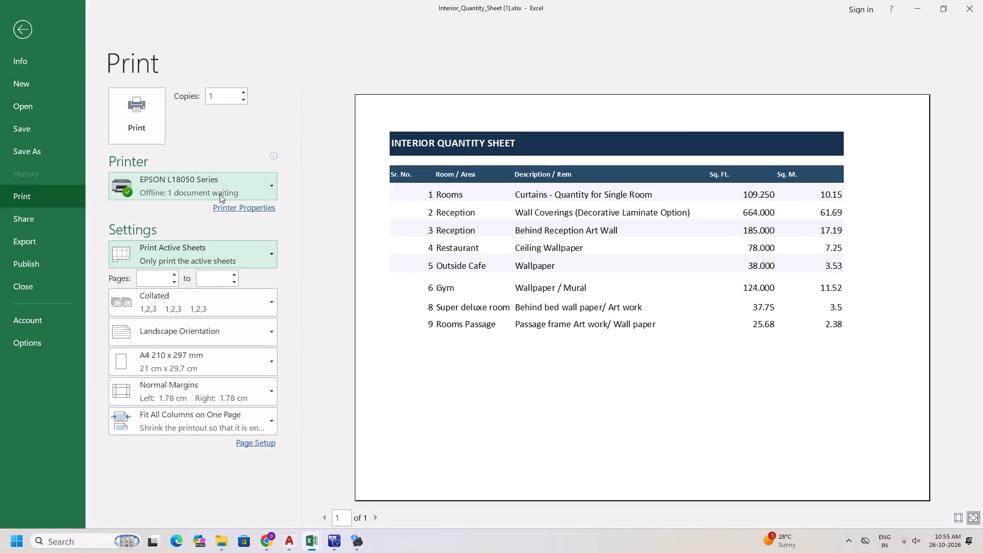
pyautogui.click(220, 194)
pyautogui.click(210, 240)
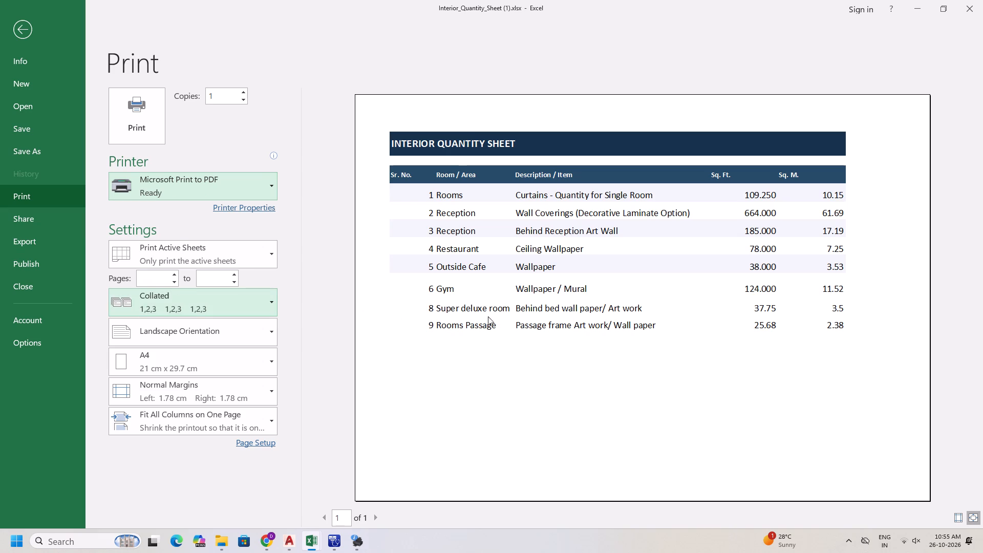
pyautogui.click(127, 123)
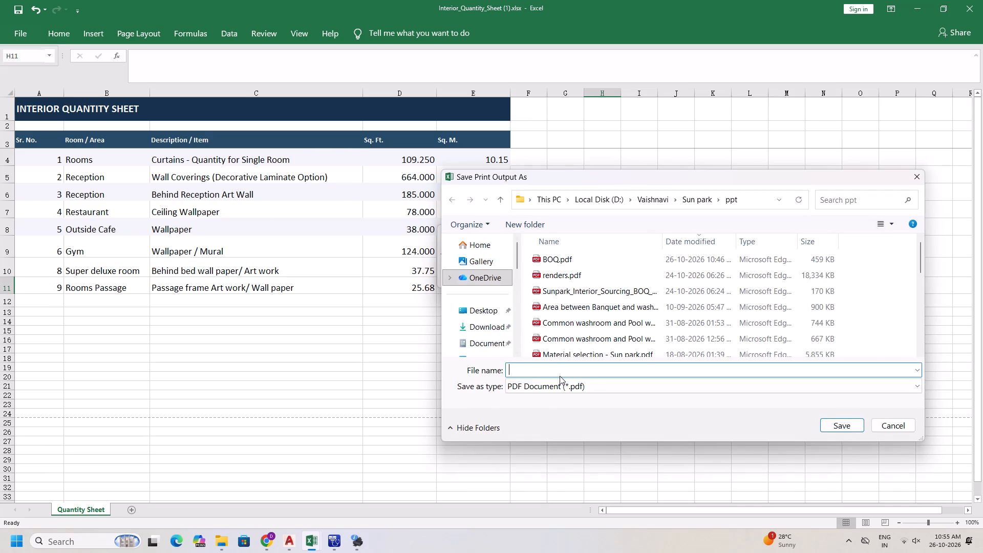
# Save the PDF output in the ppt folder as "Quantity for Wallpapers , artwork" and close the PDF viewer.
pyautogui.write('Quantioty')
pyautogui.press('BackSpace')
pyautogui.press('BackSpace')
pyautogui.press('BackSpace')
pyautogui.write('ty')
pyautogui.press('space')
pyautogui.write('for Wallpapers')
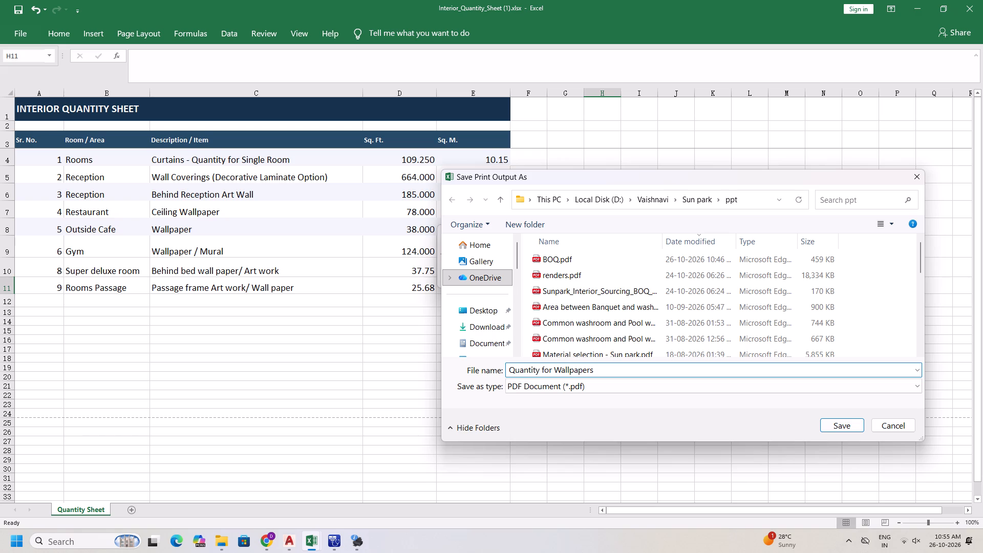
pyautogui.press('space')
pyautogui.write(', artwork')
pyautogui.press('Return')
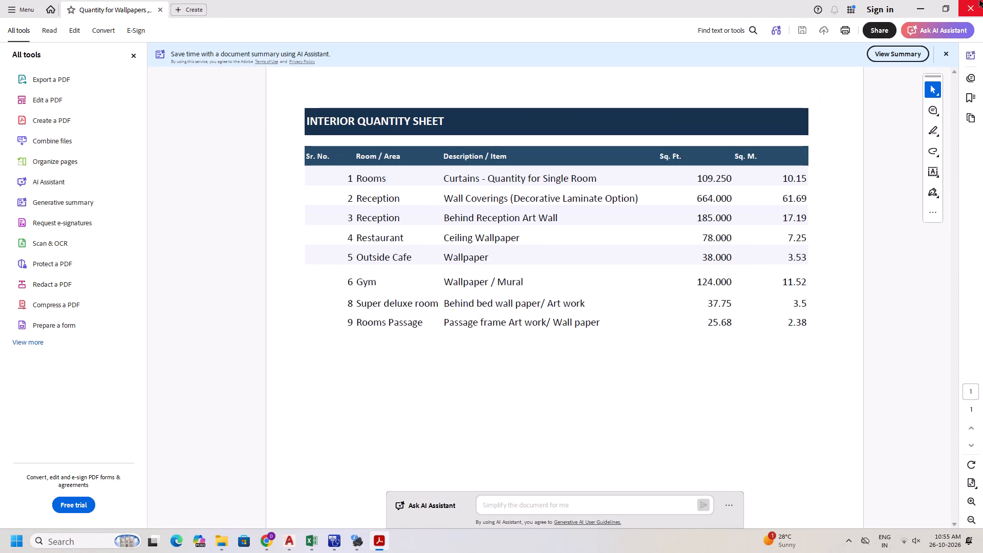
pyautogui.click(979, 0)
pyautogui.press('Escape')
# Switch to File Explorer and copy BOQ.pdf from the Downloads folder.
pyautogui.click(218, 536)
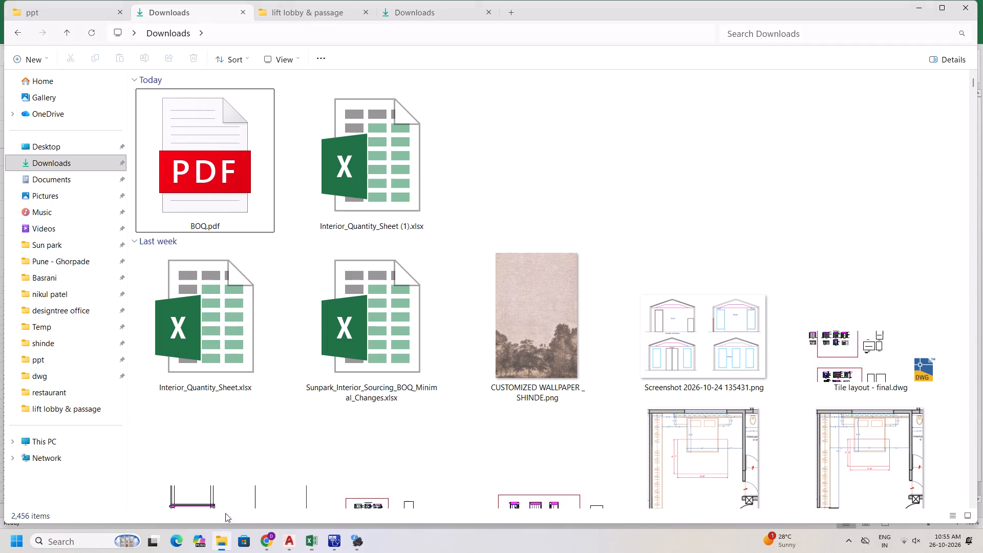
pyautogui.scroll(4, 329, 141)
pyautogui.click(254, 167)
pyautogui.scroll(3, 59, 135)
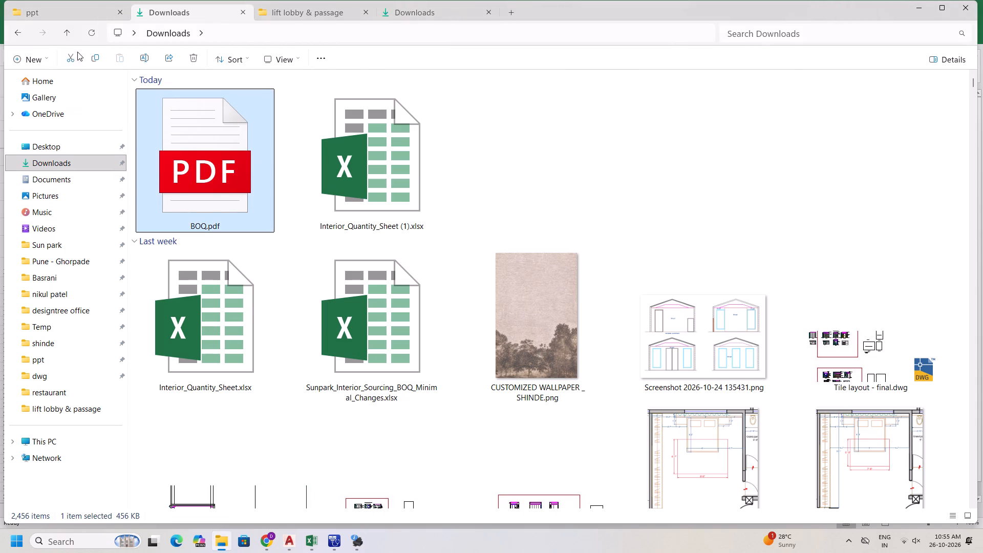
pyautogui.doubleClick(91, 36)
pyautogui.scroll(4, 0, 105)
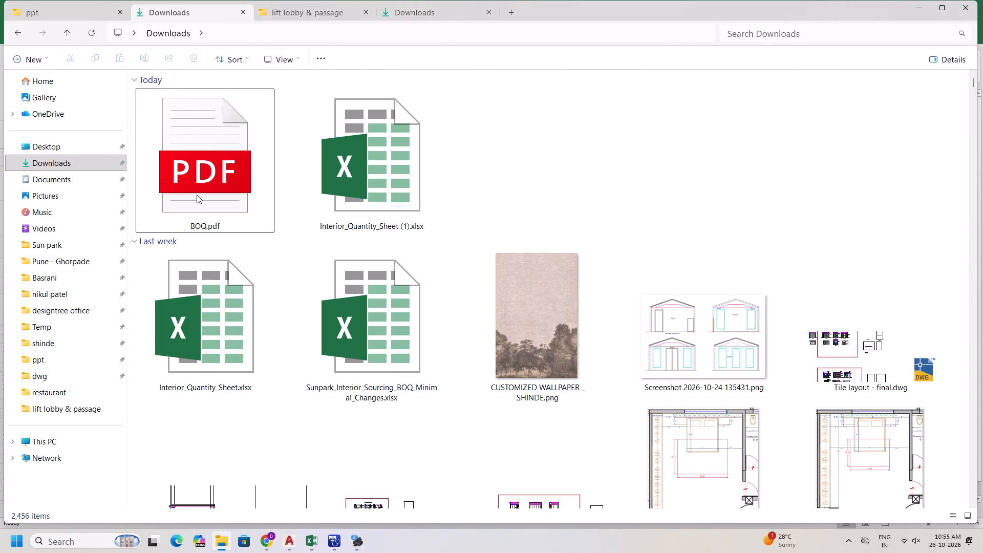
pyautogui.click(197, 195)
pyautogui.hotkey('ctrl', 'c')
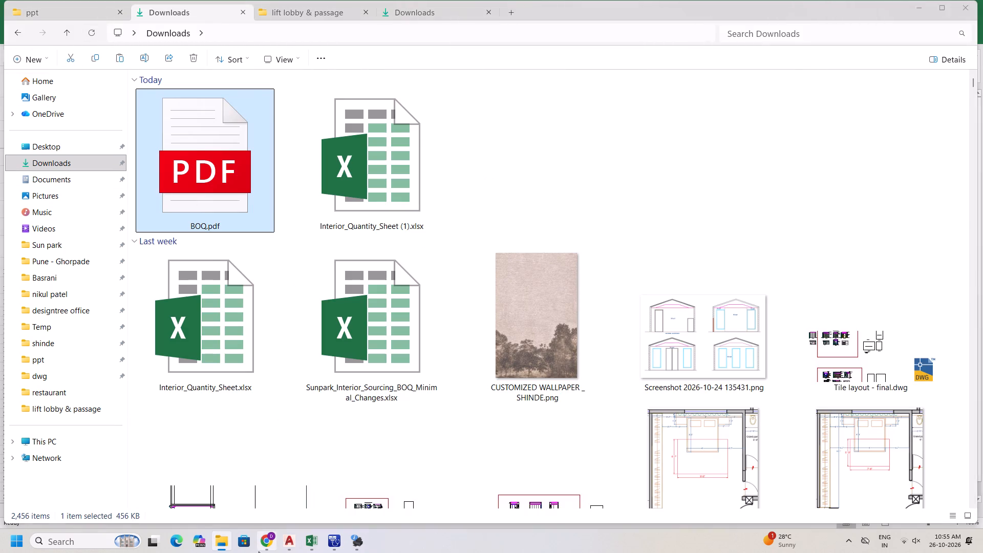
# Switch to Google Chrome with BOQ.pdf on the clipboard.
pyautogui.click(259, 552)
pyautogui.scroll(2, 241, 381)
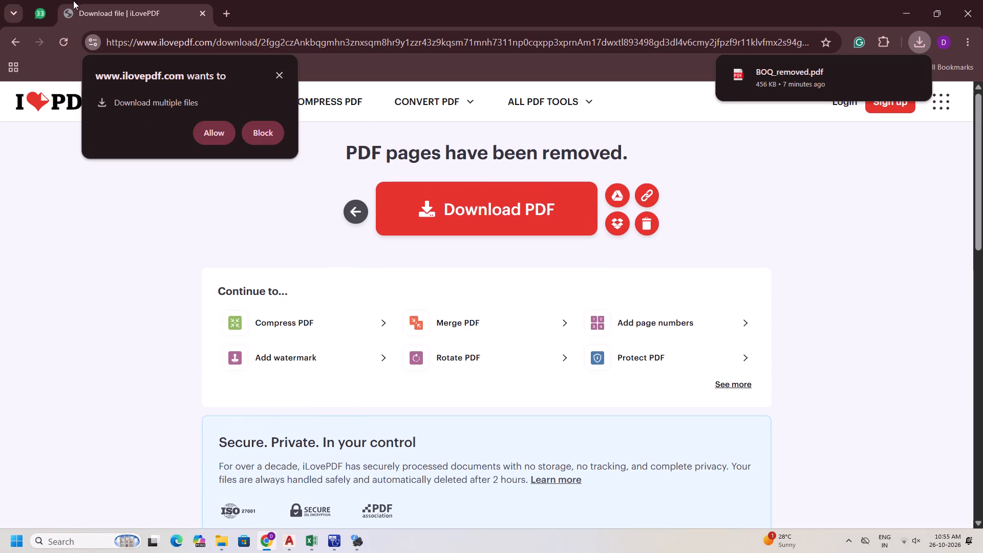